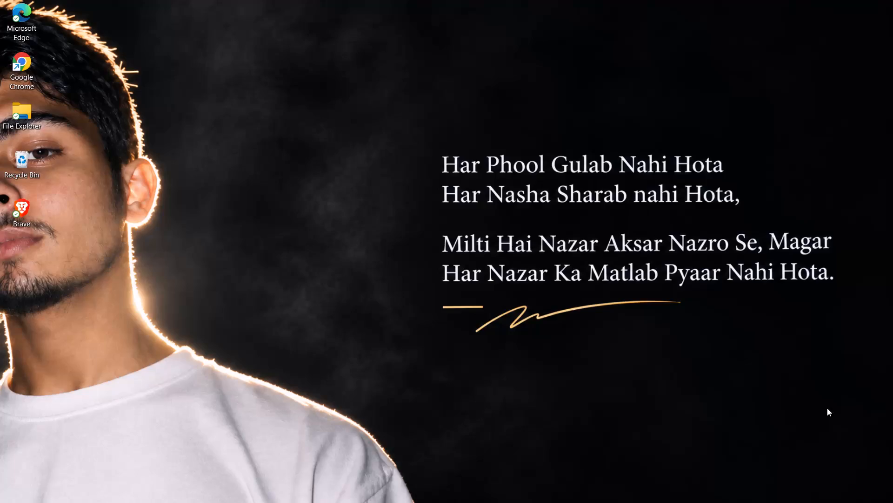
# Turn on Bluetooth in the Windows quick settings.
pyautogui.click(830, 491)
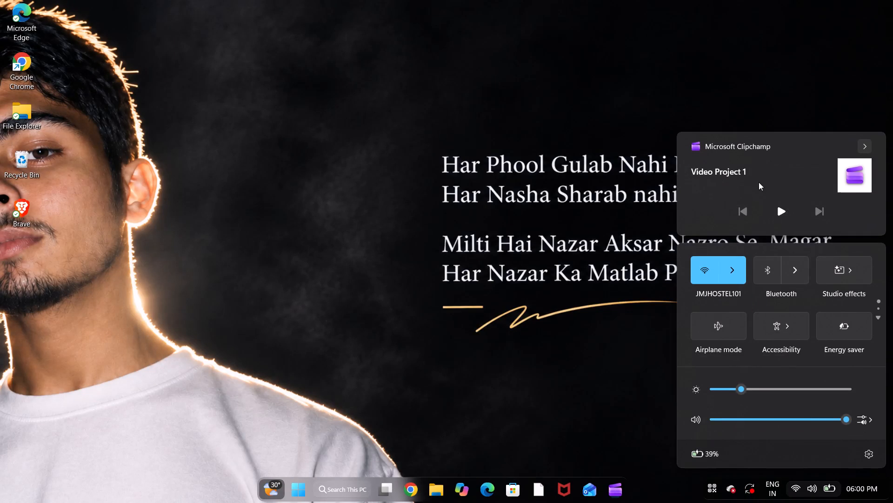
pyautogui.click(766, 263)
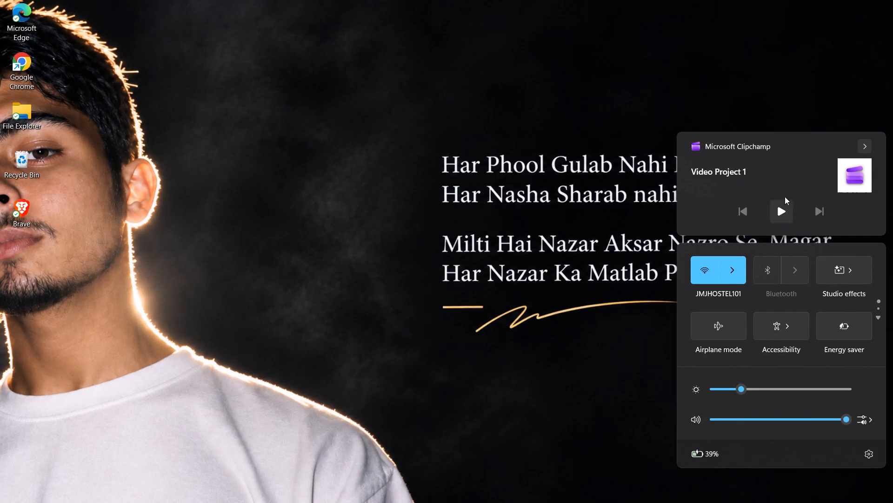
pyautogui.click(590, 222)
# Switch to Clipchamp with Video Project 1 open.
pyautogui.press('super+d')
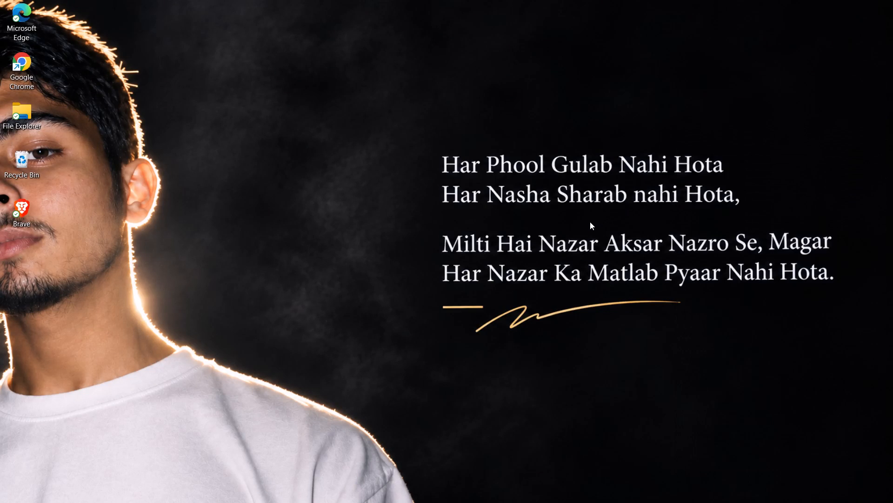
pyautogui.hotkey('alt', 'Tab')
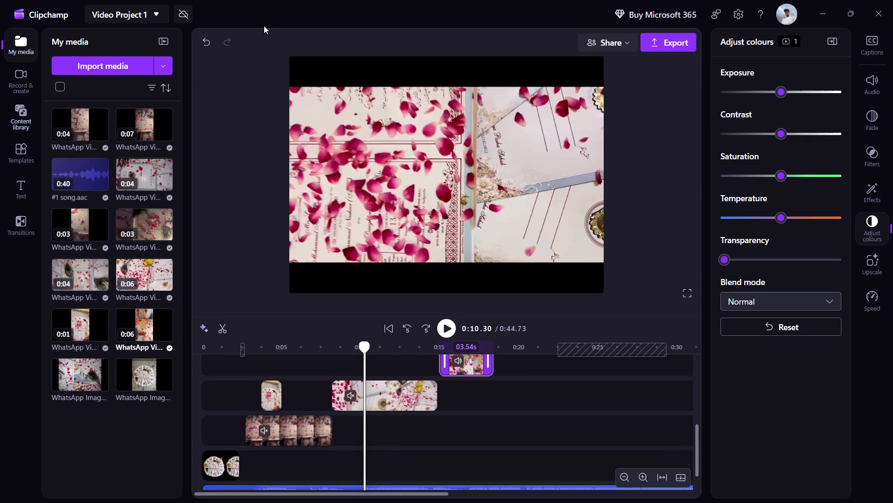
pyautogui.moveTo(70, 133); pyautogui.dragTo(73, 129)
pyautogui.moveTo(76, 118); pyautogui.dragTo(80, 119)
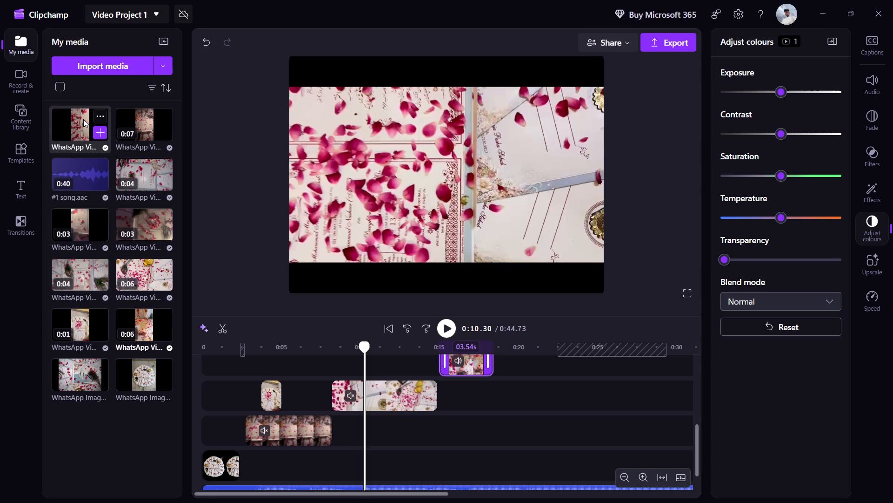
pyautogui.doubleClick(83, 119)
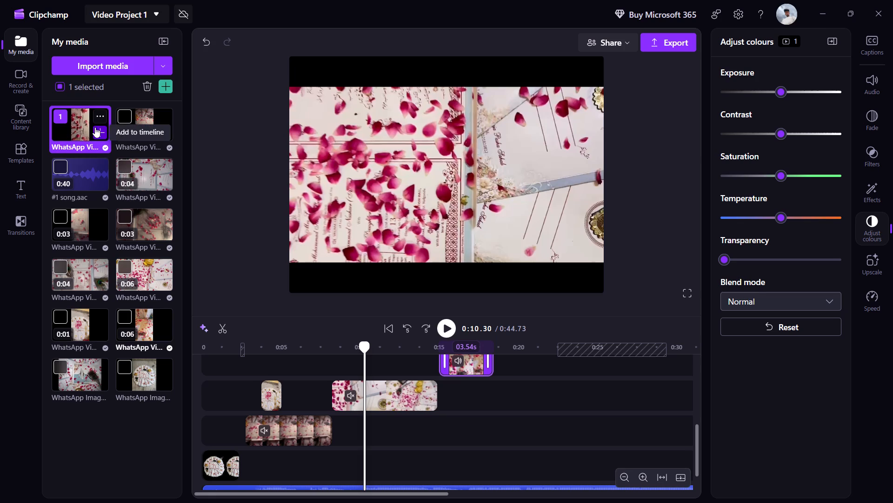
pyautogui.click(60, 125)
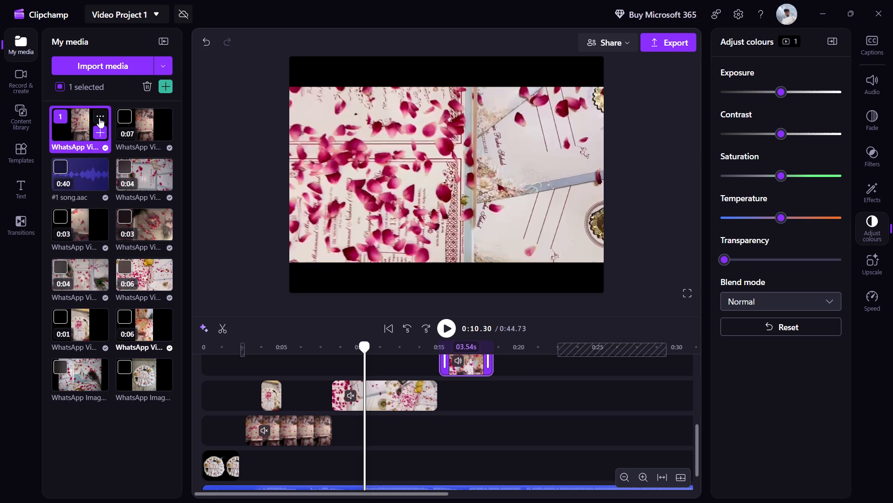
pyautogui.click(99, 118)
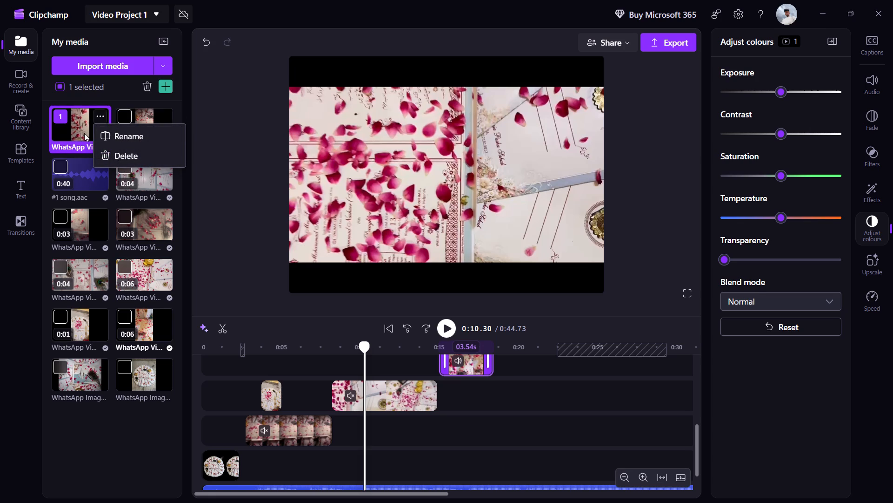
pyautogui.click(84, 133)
# Inspect the timeline's video clips one by one across the tracks to see what footage each contains.
pyautogui.click(290, 385)
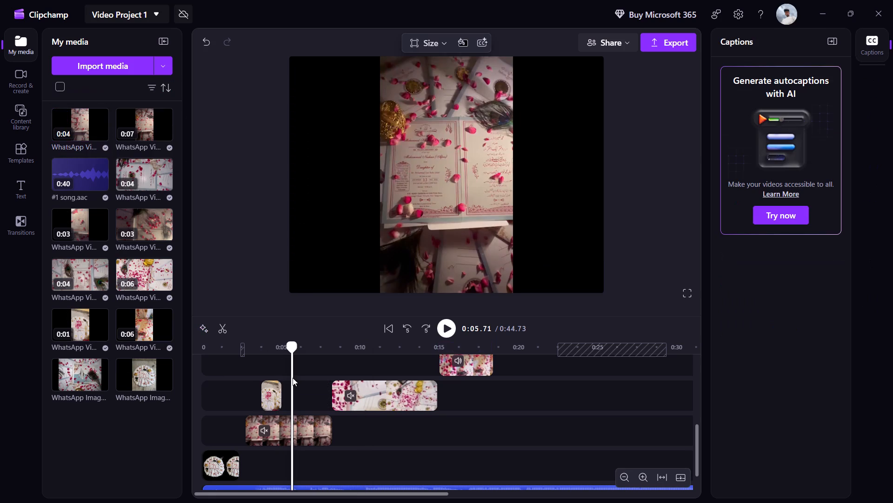
pyautogui.click(366, 398)
pyautogui.doubleClick(365, 395)
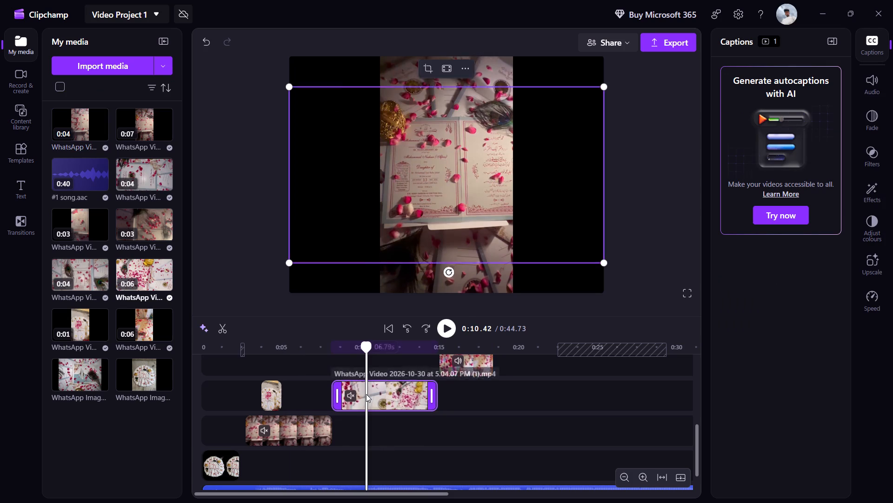
pyautogui.doubleClick(469, 363)
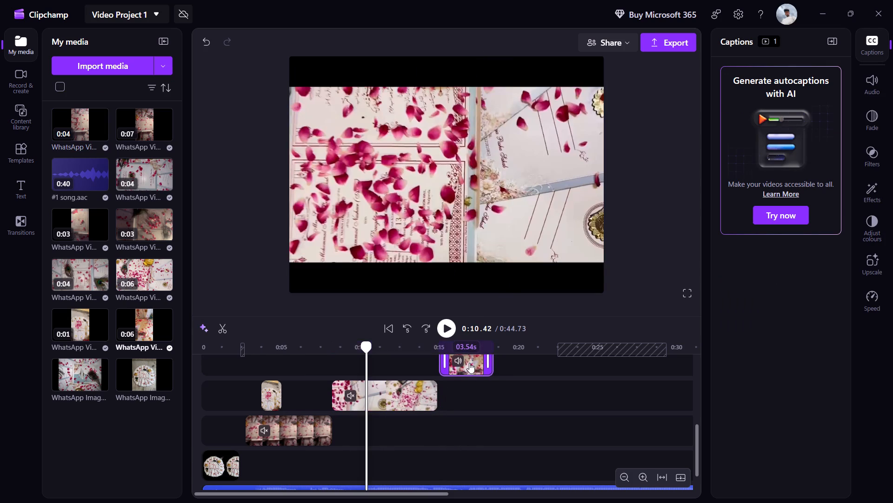
pyautogui.scroll(2, 471, 362)
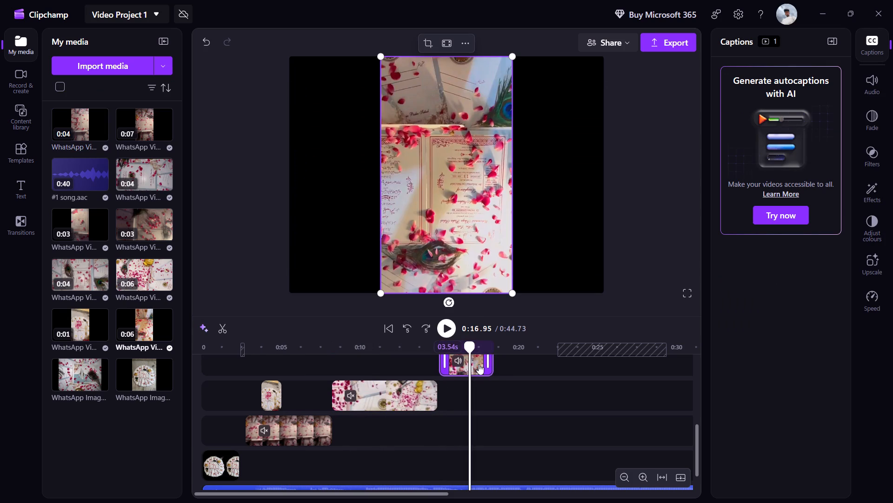
pyautogui.scroll(2, 567, 398)
pyautogui.doubleClick(526, 429)
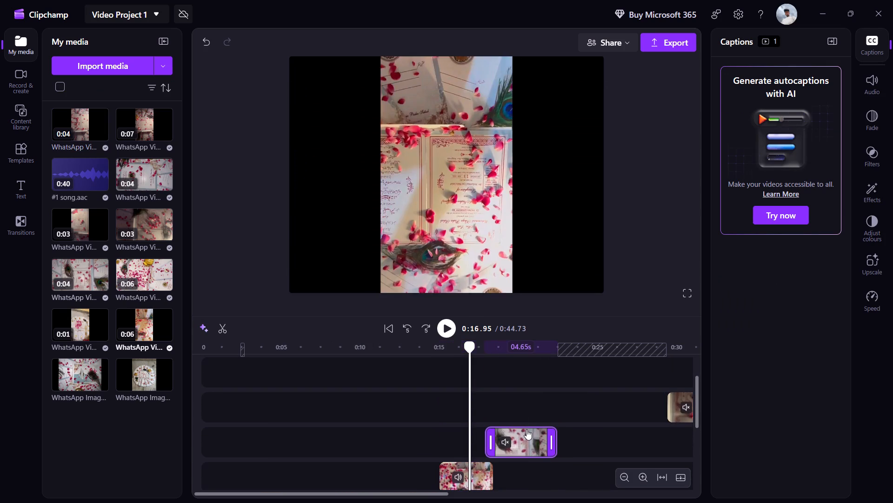
pyautogui.doubleClick(677, 412)
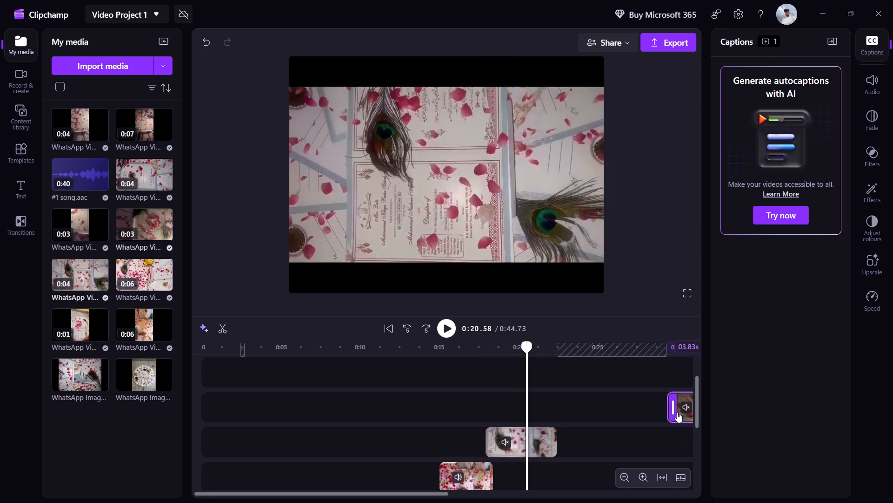
# Move the dark petal clip from near 0:30 to about 0:12, on the same track as the peacock feather clip.
pyautogui.moveTo(677, 411); pyautogui.dragTo(528, 435)
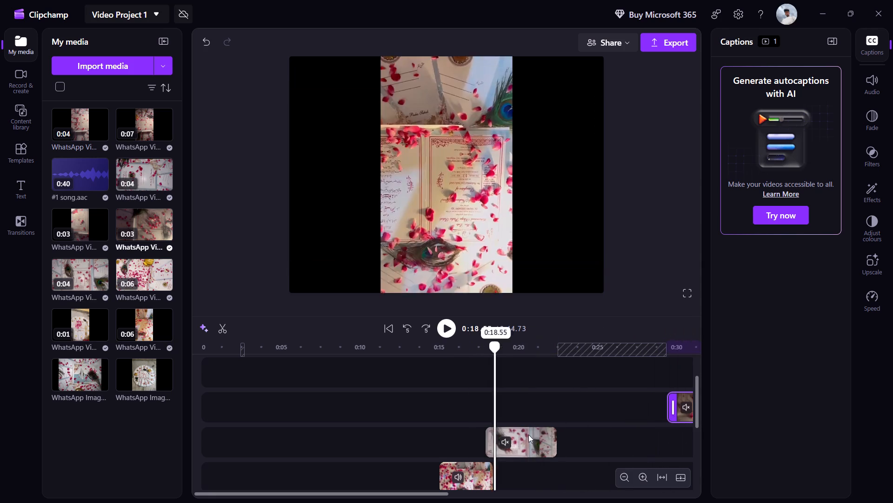
pyautogui.moveTo(528, 435); pyautogui.dragTo(535, 434)
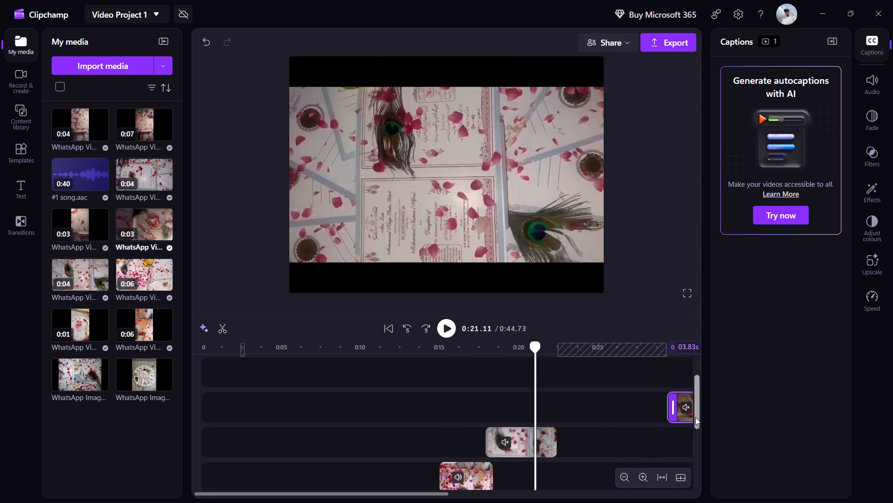
pyautogui.moveTo(695, 417); pyautogui.dragTo(704, 421)
pyautogui.moveTo(613, 439); pyautogui.dragTo(636, 450)
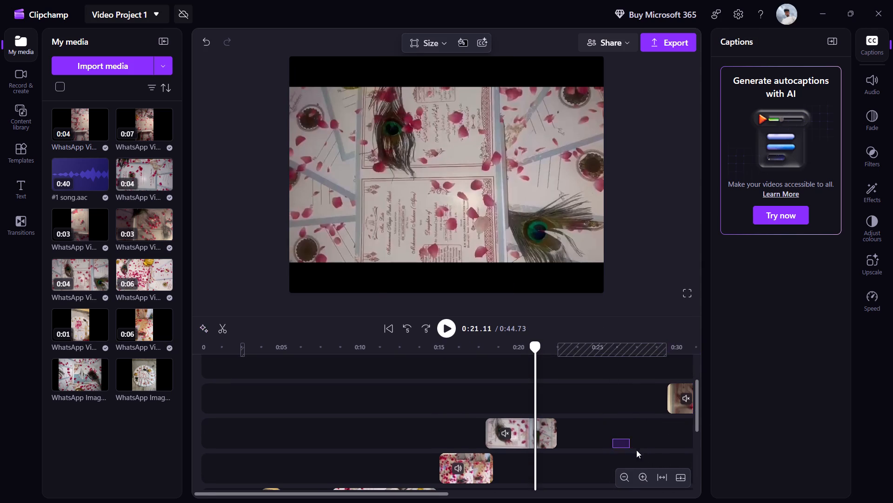
pyautogui.moveTo(636, 450); pyautogui.dragTo(711, 453)
pyautogui.click(680, 400)
pyautogui.moveTo(680, 400); pyautogui.dragTo(400, 423)
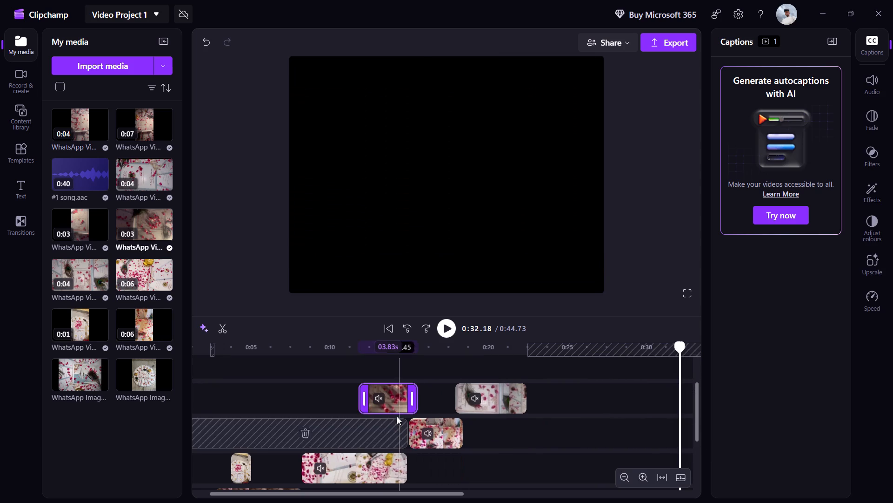
pyautogui.doubleClick(394, 399)
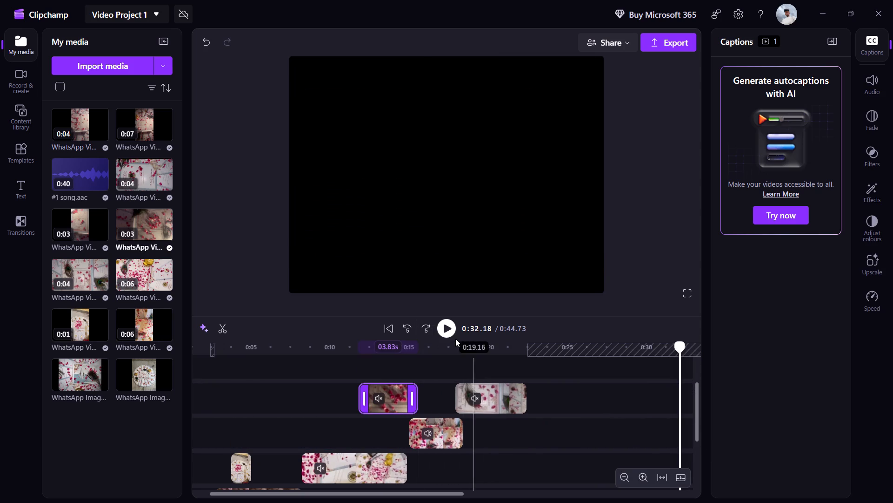
# Preview the video from about 0:32 to 0:35 and again from about 0:25.
pyautogui.doubleClick(445, 326)
pyautogui.click(445, 326)
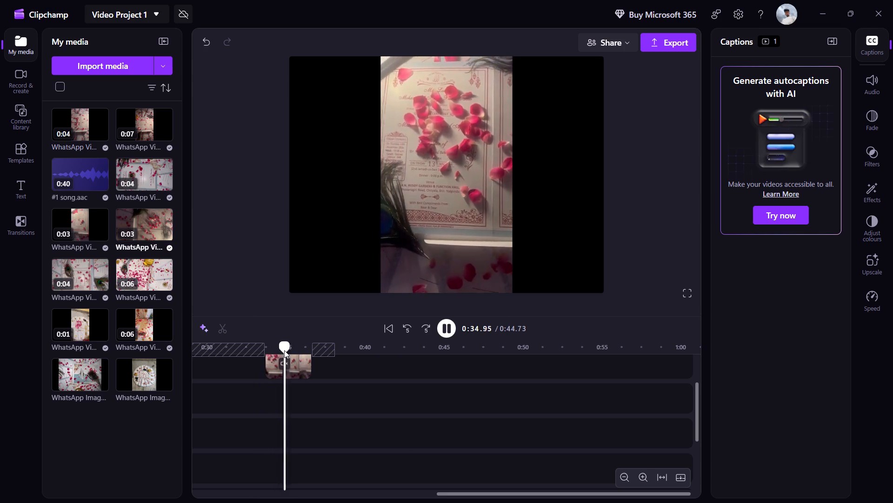
pyautogui.moveTo(287, 346); pyautogui.dragTo(155, 357)
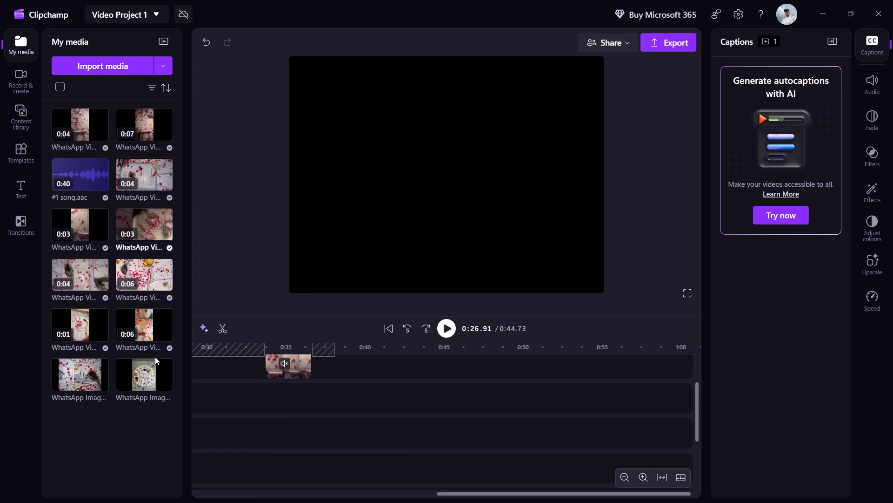
pyautogui.moveTo(155, 357); pyautogui.dragTo(106, 366)
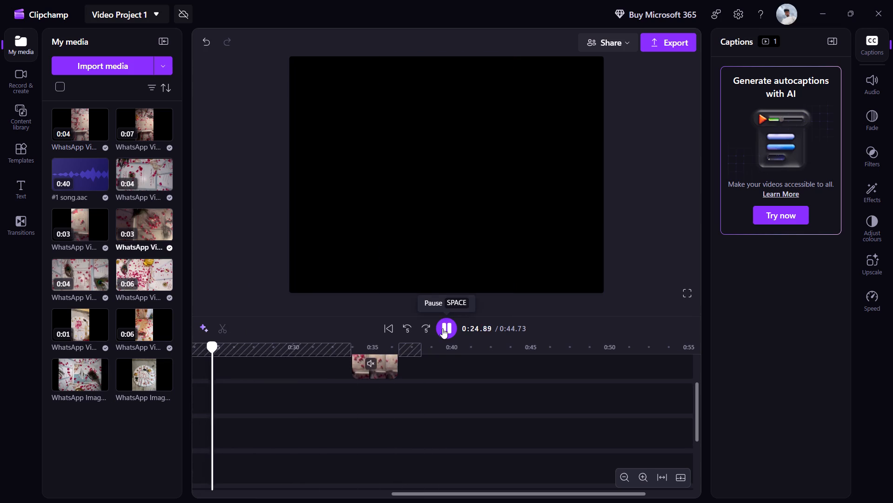
pyautogui.doubleClick(442, 328)
pyautogui.click(442, 328)
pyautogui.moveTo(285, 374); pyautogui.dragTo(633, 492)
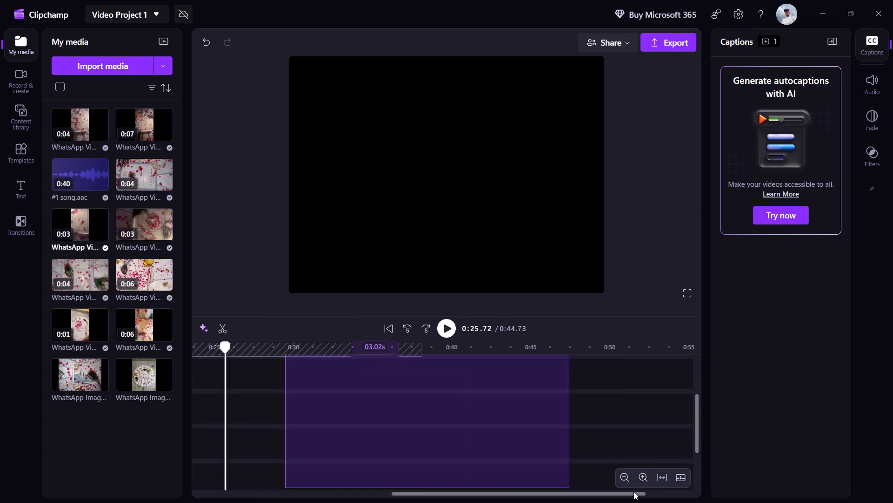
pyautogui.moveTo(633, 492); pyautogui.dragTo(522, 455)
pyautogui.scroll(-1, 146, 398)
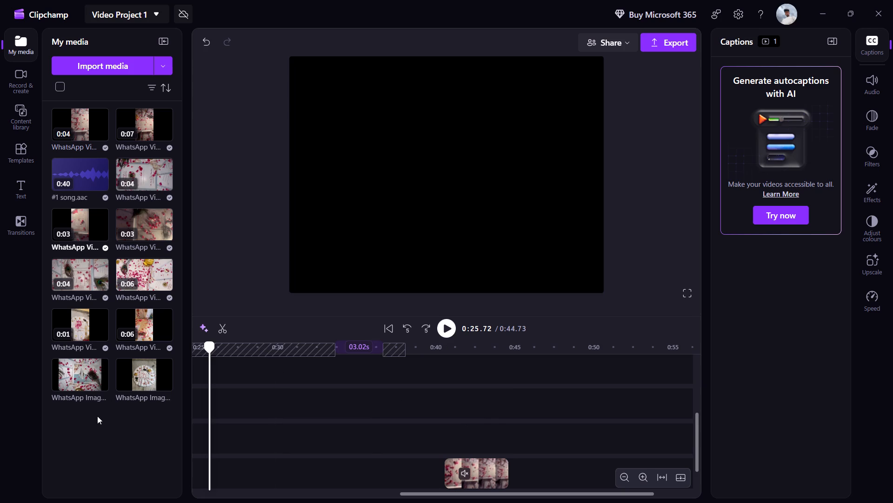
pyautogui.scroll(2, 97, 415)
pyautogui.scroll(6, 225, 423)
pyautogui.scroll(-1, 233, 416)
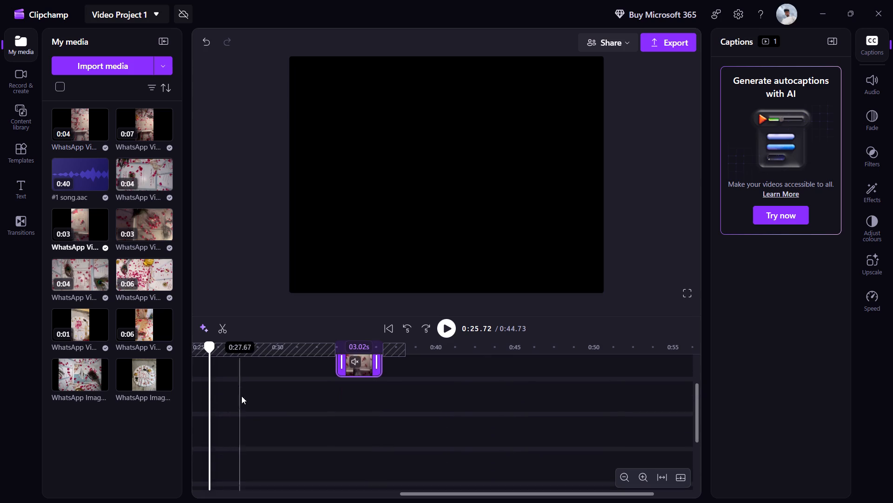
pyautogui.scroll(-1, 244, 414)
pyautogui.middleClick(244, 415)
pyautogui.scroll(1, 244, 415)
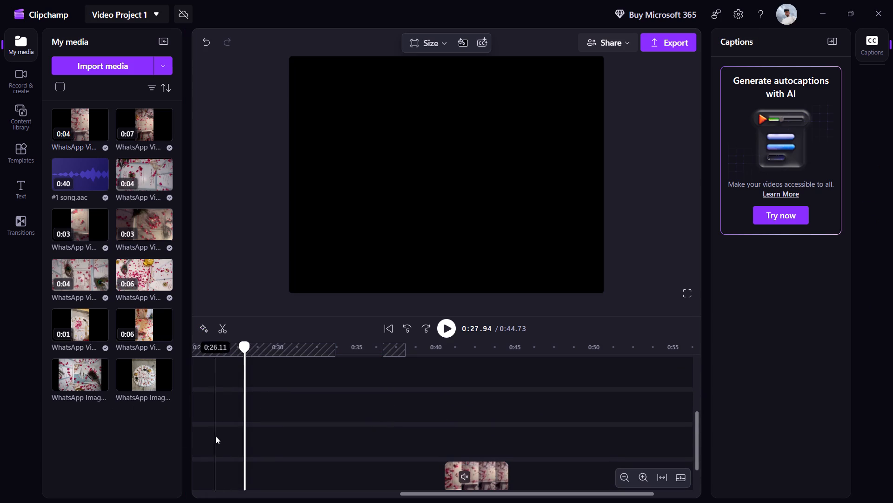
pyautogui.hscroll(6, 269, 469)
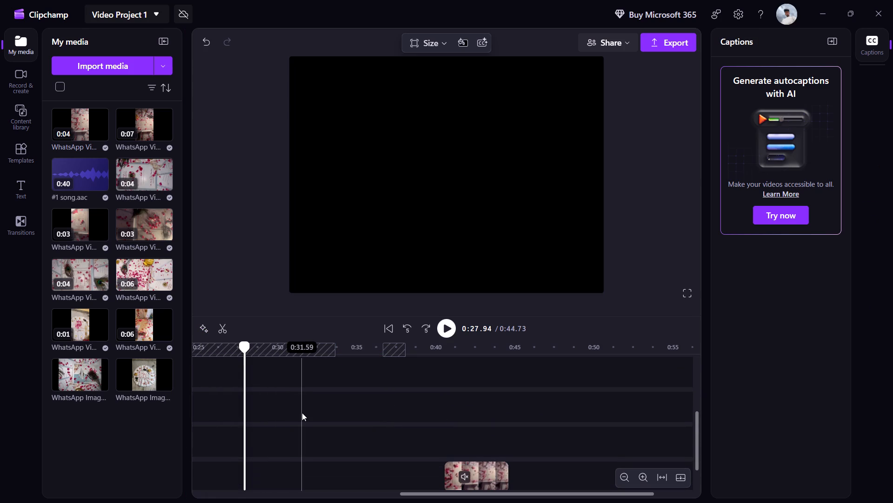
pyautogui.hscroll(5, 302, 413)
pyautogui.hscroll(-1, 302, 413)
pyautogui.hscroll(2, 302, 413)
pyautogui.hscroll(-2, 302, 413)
# Play the video from the beginning to review the opening clips.
pyautogui.scroll(-2, 302, 413)
pyautogui.keyDown('ctrl'); pyautogui.scroll(1, 302, 413); pyautogui.keyUp('ctrl')
pyautogui.keyDown('ctrl'); pyautogui.scroll(-1, 302, 413); pyautogui.keyUp('ctrl')
pyautogui.hscroll(3, 303, 416)
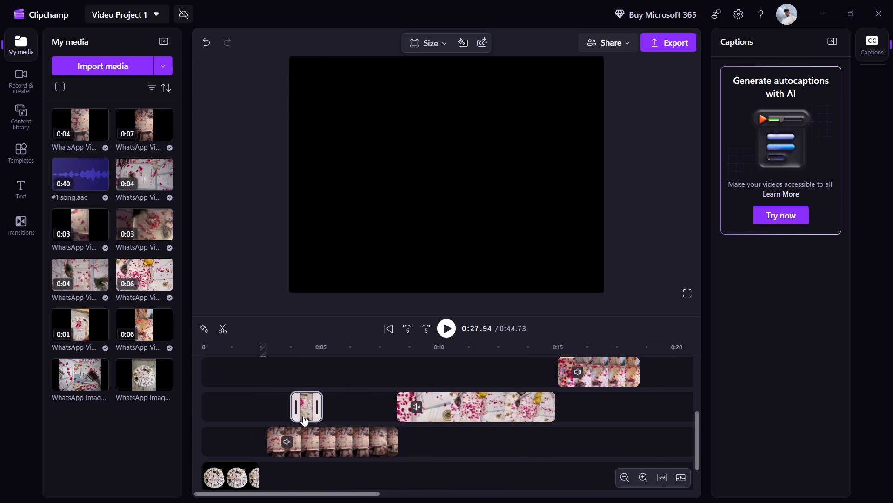
pyautogui.hscroll(1, 303, 416)
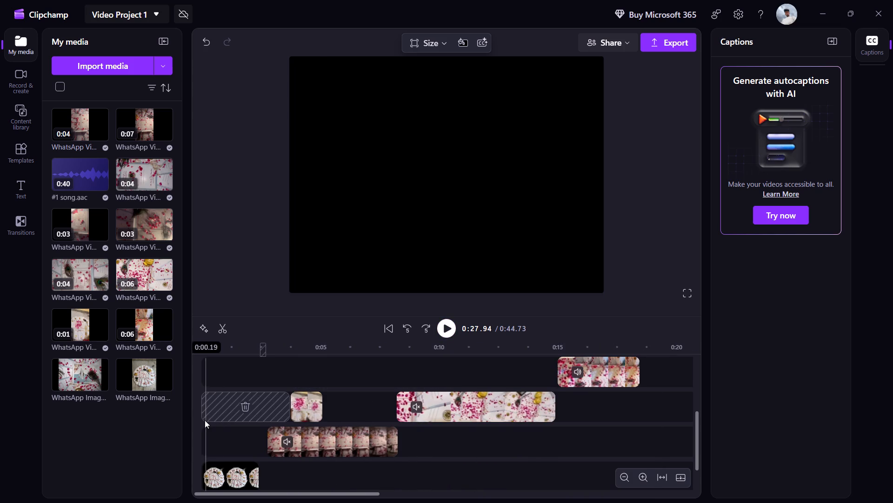
pyautogui.doubleClick(203, 416)
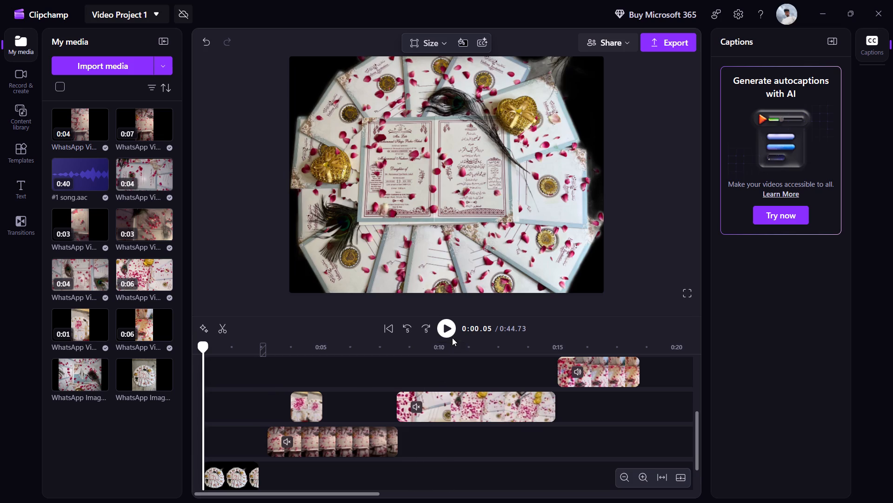
pyautogui.click(451, 335)
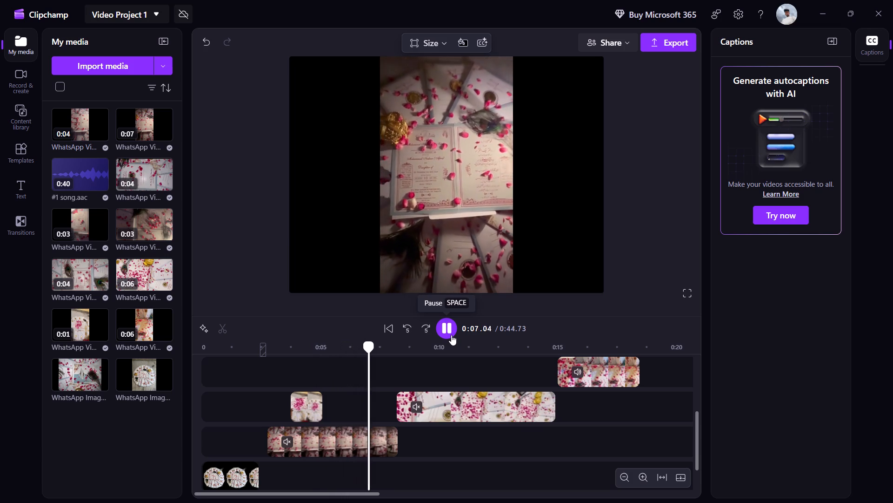
# Shift the short 1.42 s petal clip slightly further along its track to start at about 0:04.4.
pyautogui.click(311, 416)
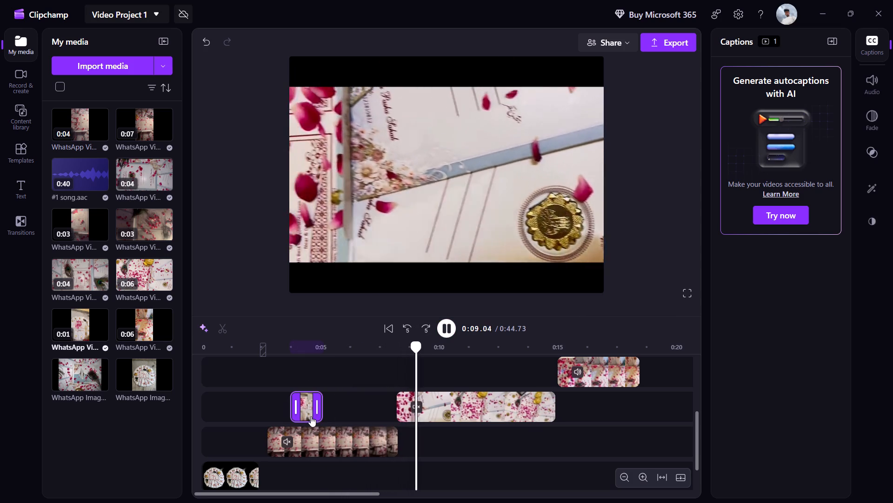
pyautogui.moveTo(311, 416); pyautogui.dragTo(326, 415)
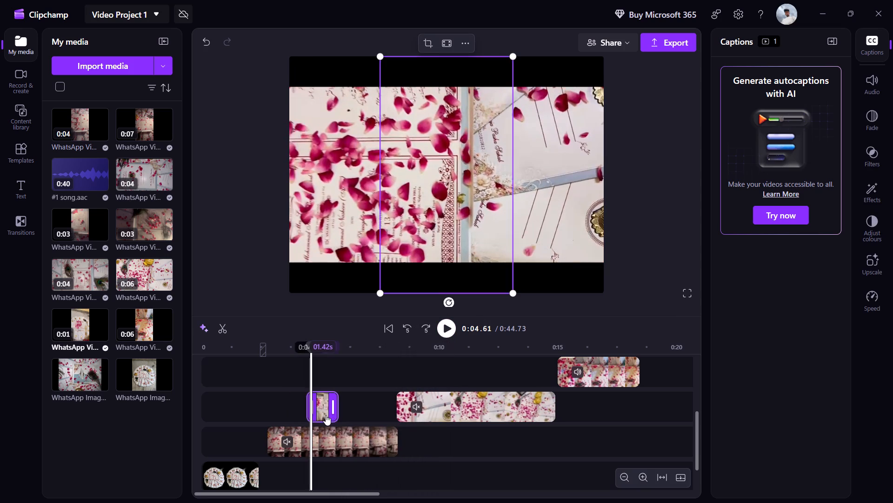
# Play the video from about 0:02.6 to check how the clips follow each other.
pyautogui.moveTo(311, 349); pyautogui.dragTo(264, 358)
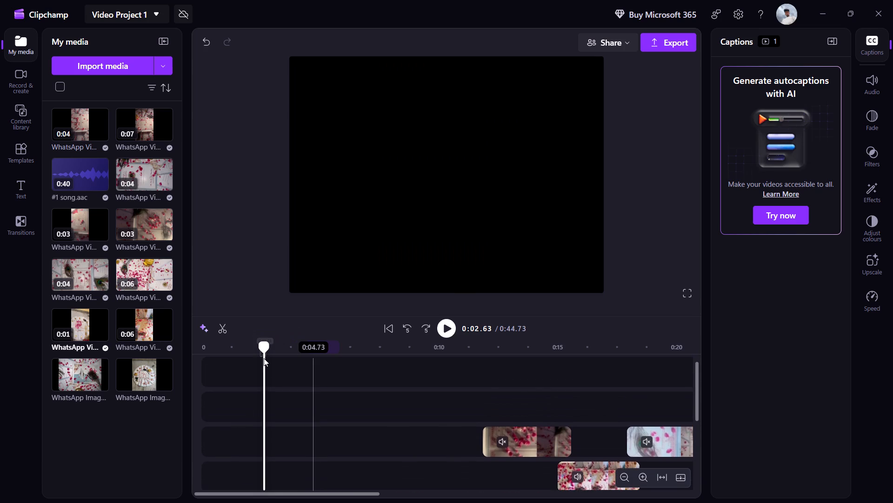
pyautogui.click(451, 328)
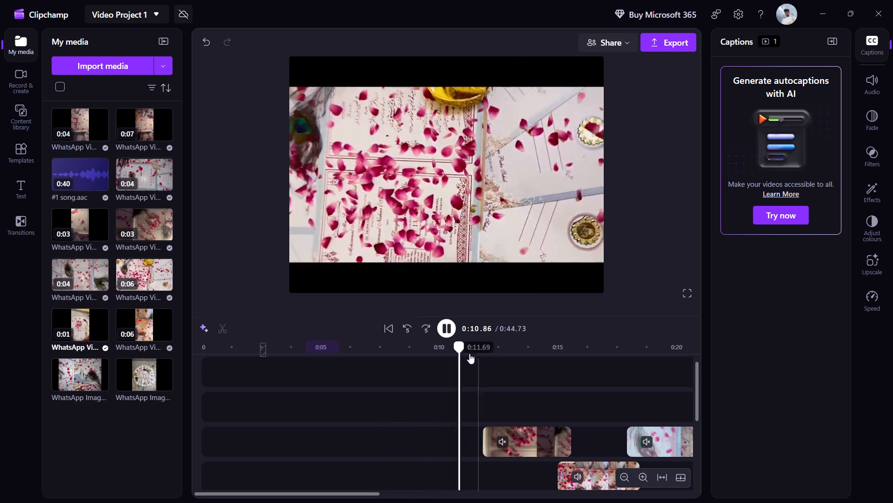
# Trim the end of the petal clip starting at about 0:08 so that it lasts 3.22 s.
pyautogui.scroll(-1, 450, 391)
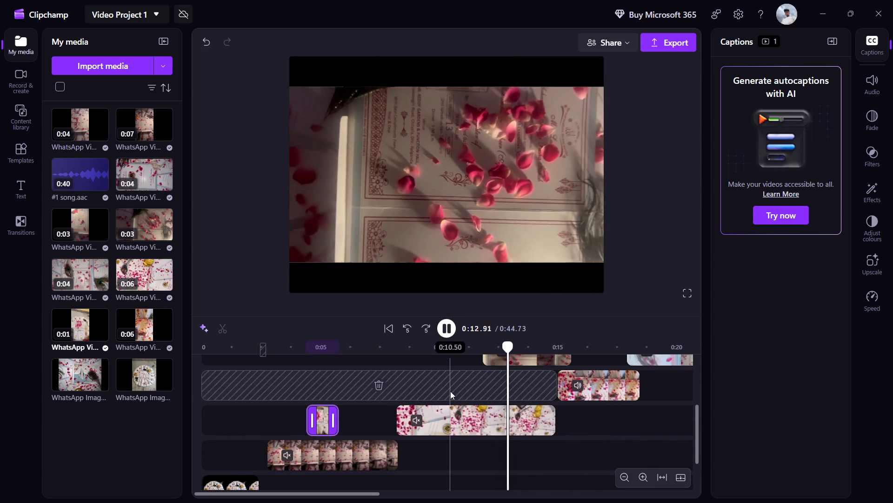
pyautogui.moveTo(549, 412); pyautogui.dragTo(540, 417)
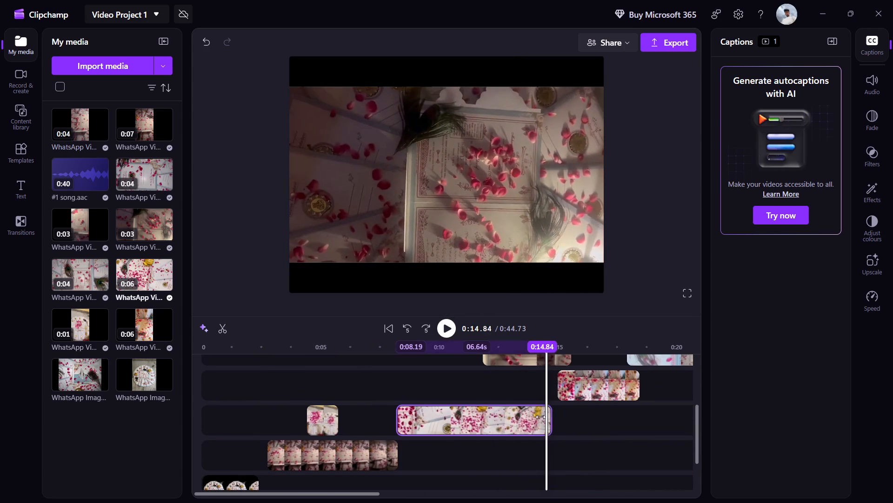
pyautogui.moveTo(540, 417); pyautogui.dragTo(465, 442)
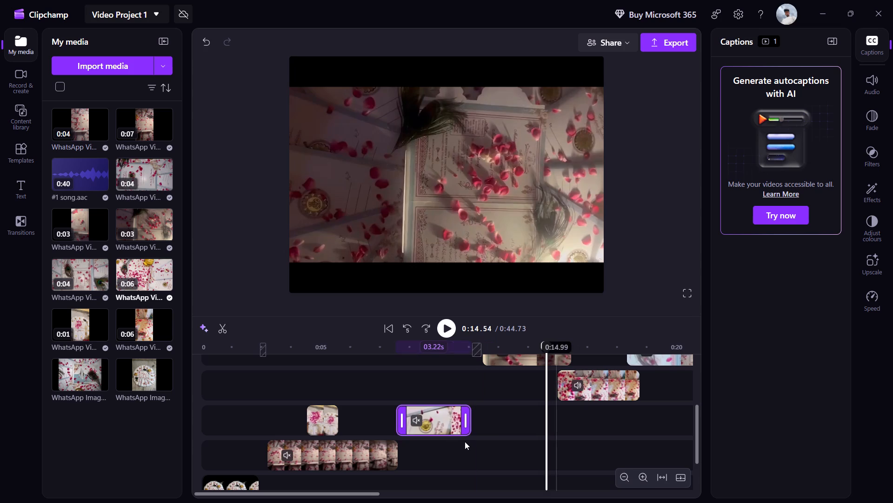
# Play the video from the beginning, twice over, to review how the opening clips run.
pyautogui.click(526, 449)
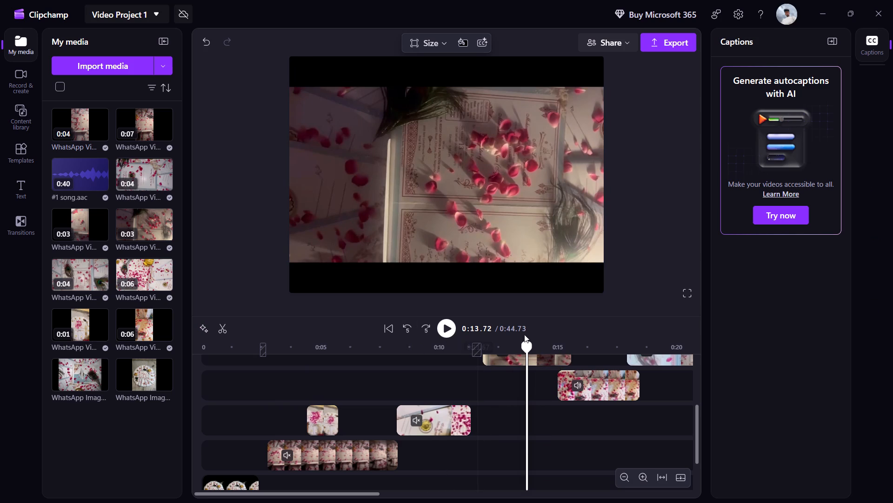
pyautogui.click(524, 350)
pyautogui.moveTo(524, 350); pyautogui.dragTo(55, 360)
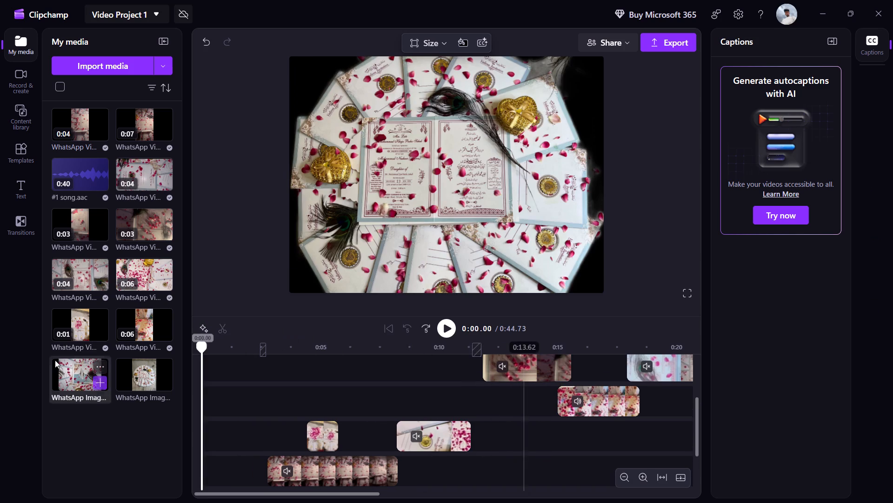
pyautogui.click(451, 330)
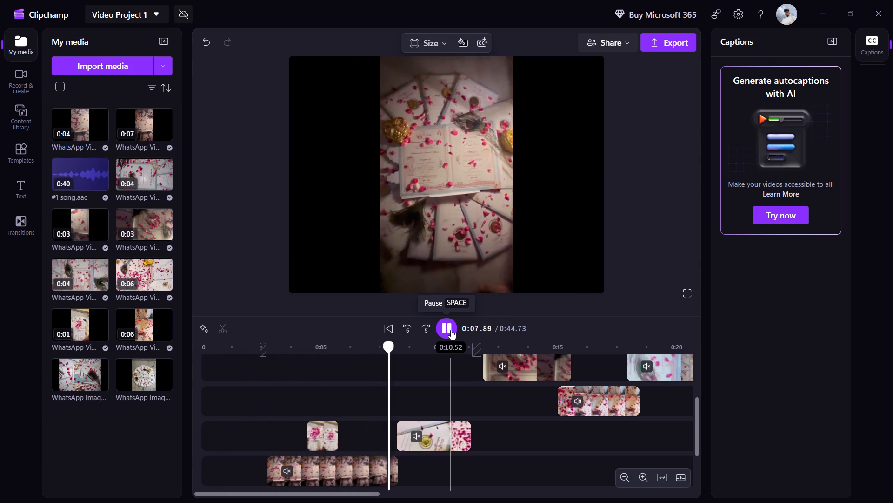
pyautogui.press('space')
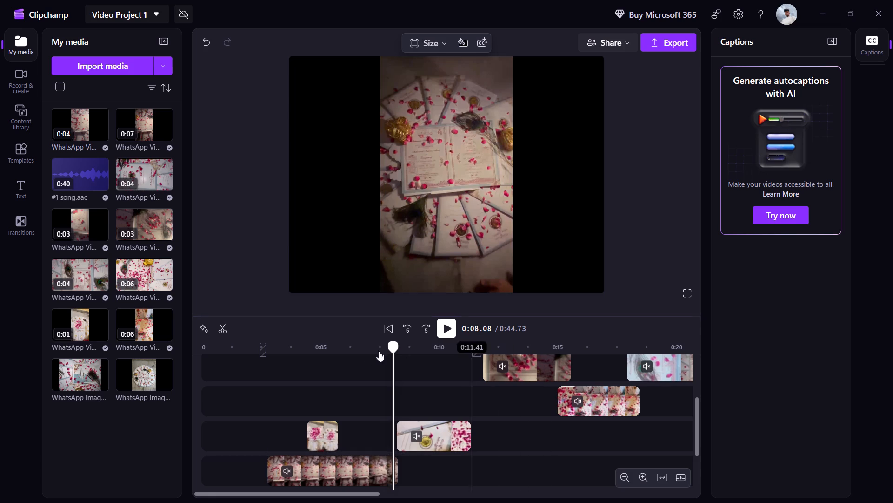
pyautogui.moveTo(397, 346); pyautogui.dragTo(266, 358)
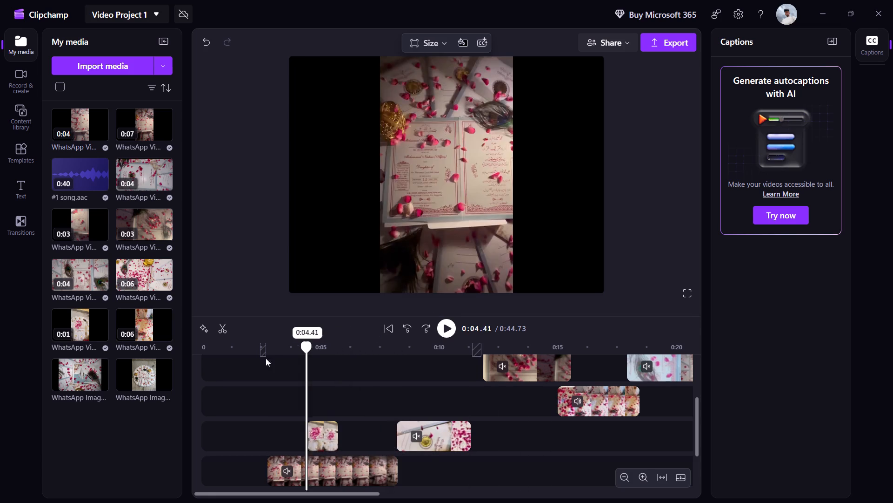
pyautogui.moveTo(266, 358); pyautogui.dragTo(148, 382)
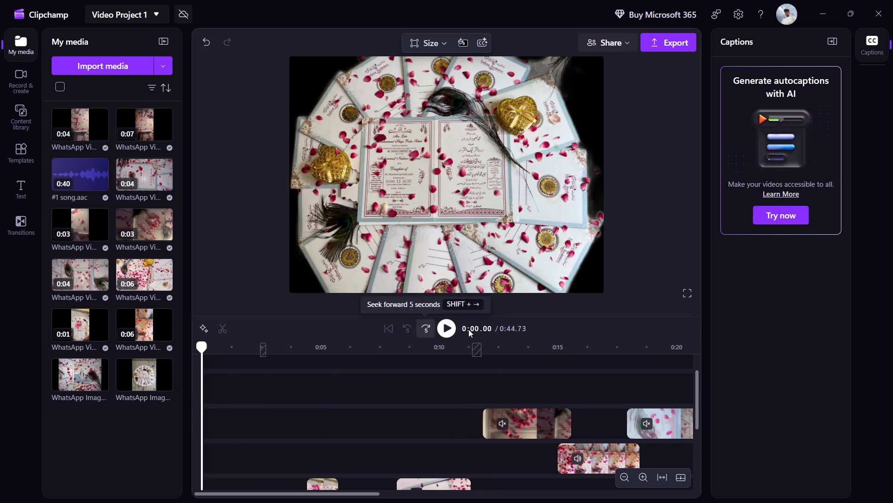
pyautogui.click(454, 330)
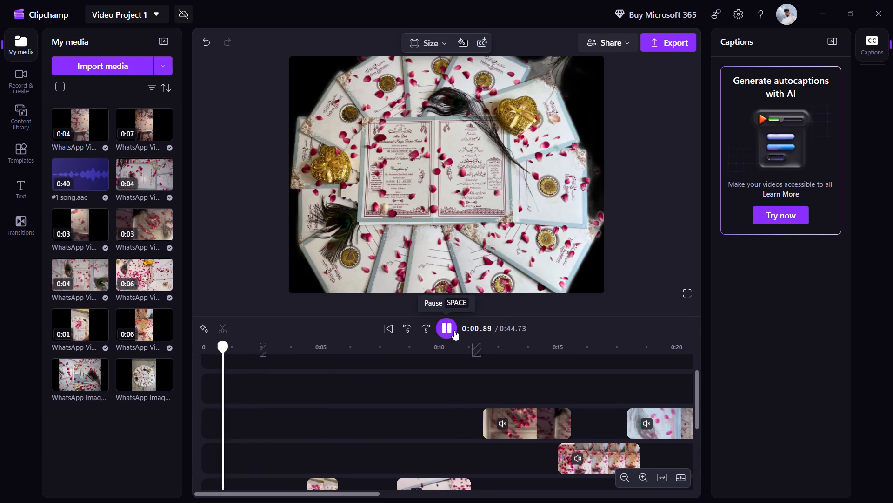
# Trim the end of the opening invitation image so that it lasts 1.58 s.
pyautogui.scroll(-3, 454, 337)
pyautogui.scroll(-3, 410, 394)
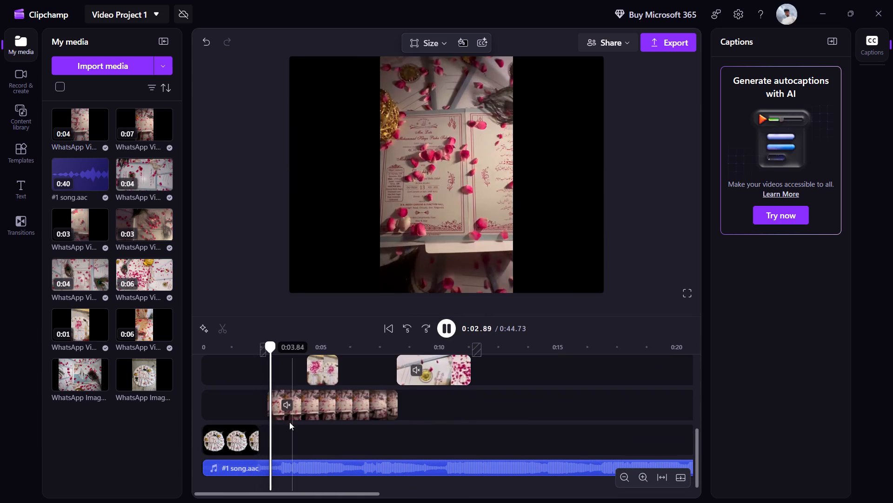
pyautogui.moveTo(253, 447); pyautogui.dragTo(240, 455)
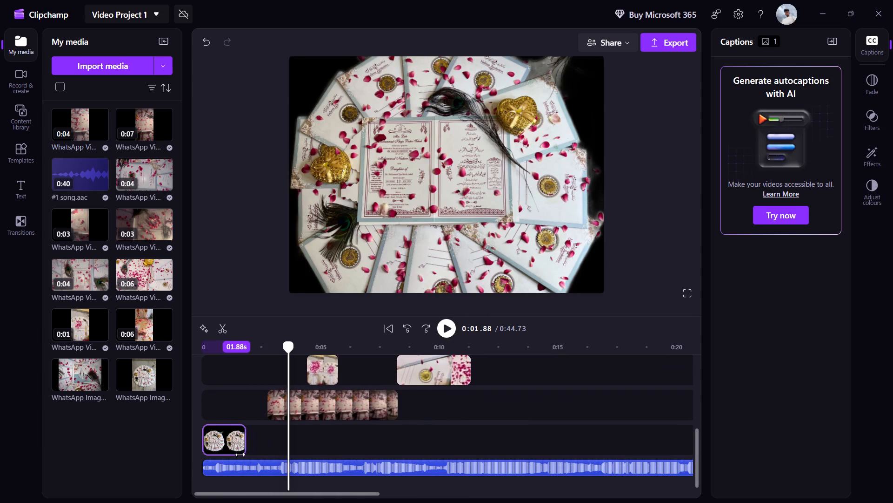
pyautogui.moveTo(240, 455); pyautogui.dragTo(232, 456)
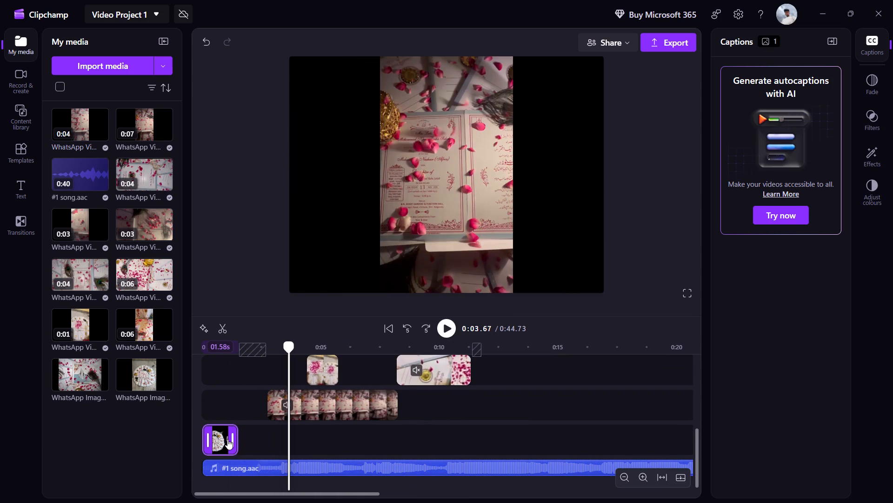
# Apply the Crash zoom effect to the opening invitation image.
pyautogui.doubleClick(227, 439)
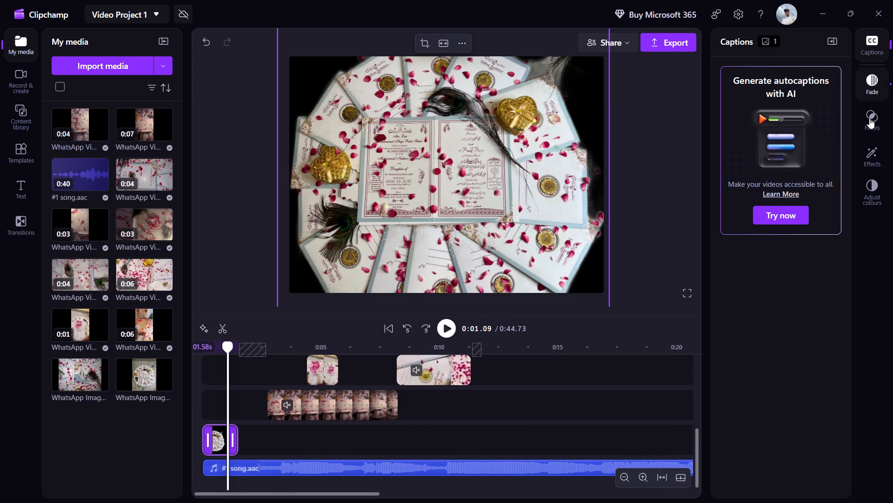
pyautogui.click(866, 122)
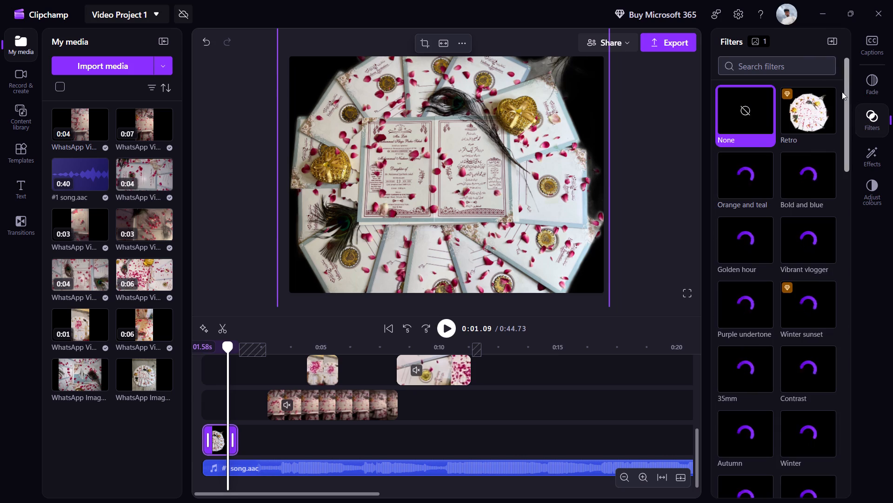
pyautogui.click(864, 159)
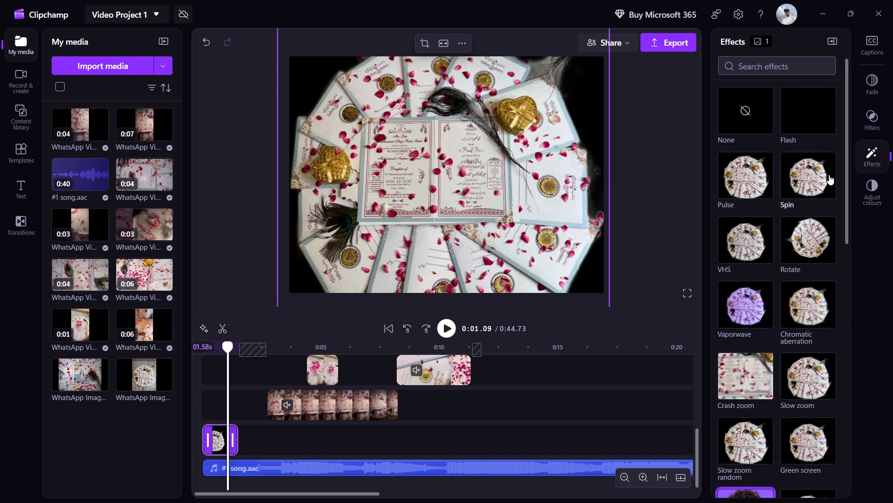
pyautogui.scroll(-4, 829, 190)
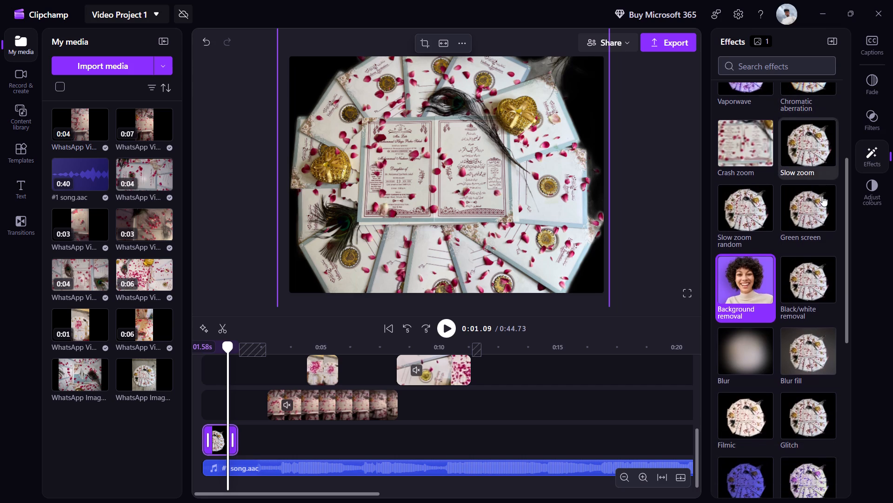
pyautogui.click(739, 146)
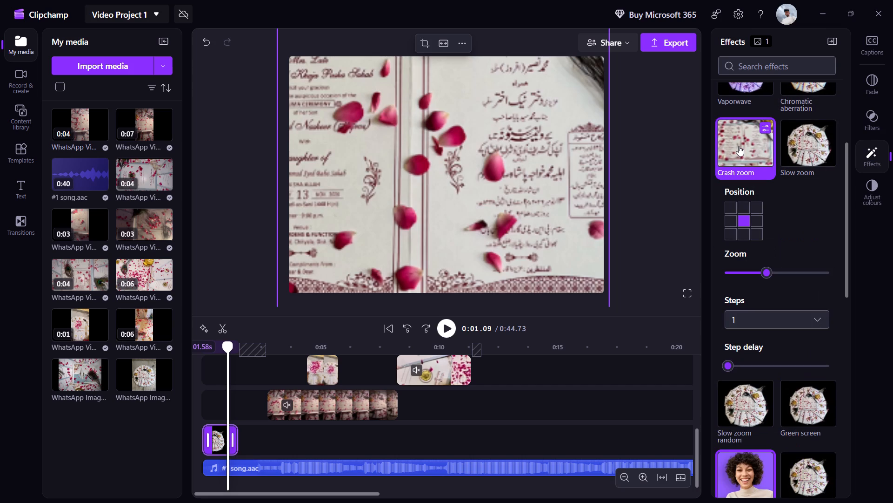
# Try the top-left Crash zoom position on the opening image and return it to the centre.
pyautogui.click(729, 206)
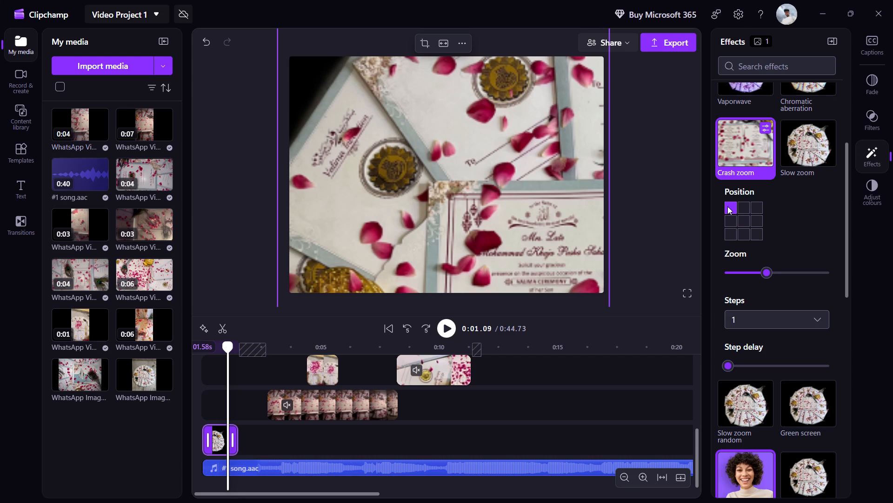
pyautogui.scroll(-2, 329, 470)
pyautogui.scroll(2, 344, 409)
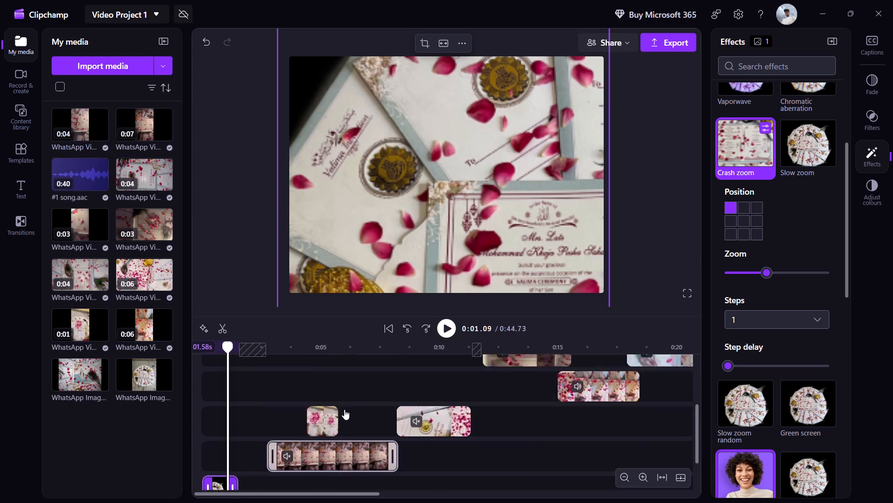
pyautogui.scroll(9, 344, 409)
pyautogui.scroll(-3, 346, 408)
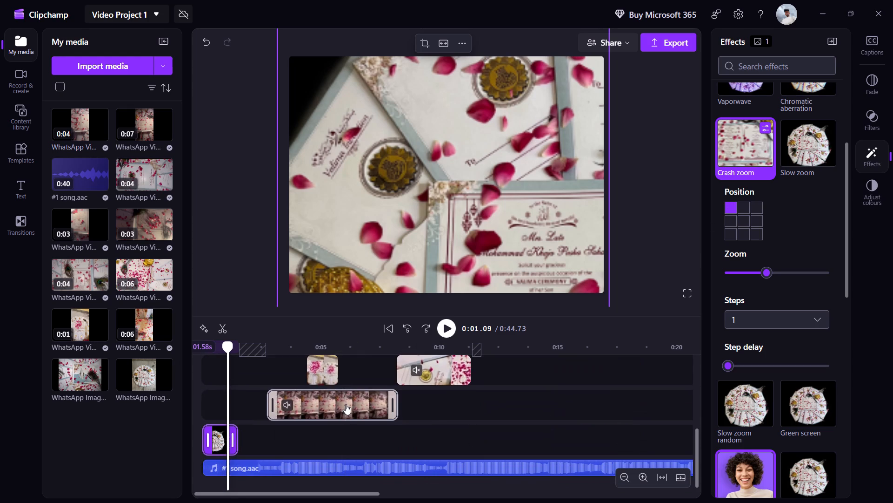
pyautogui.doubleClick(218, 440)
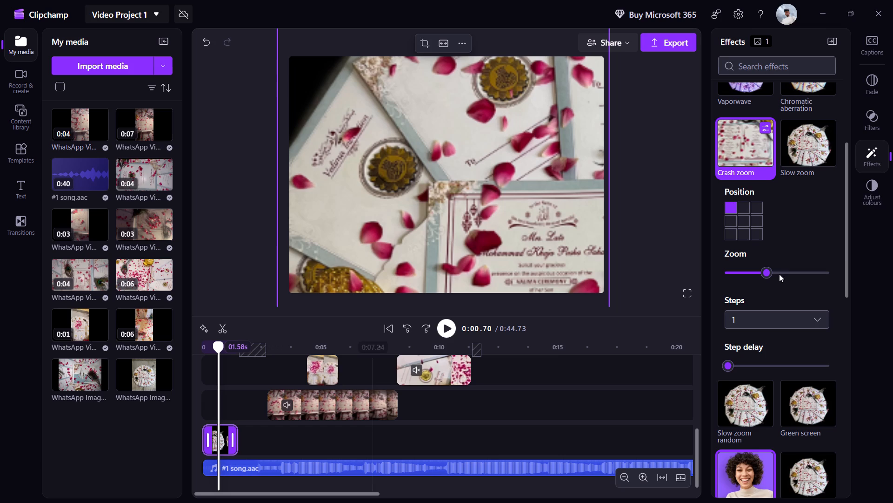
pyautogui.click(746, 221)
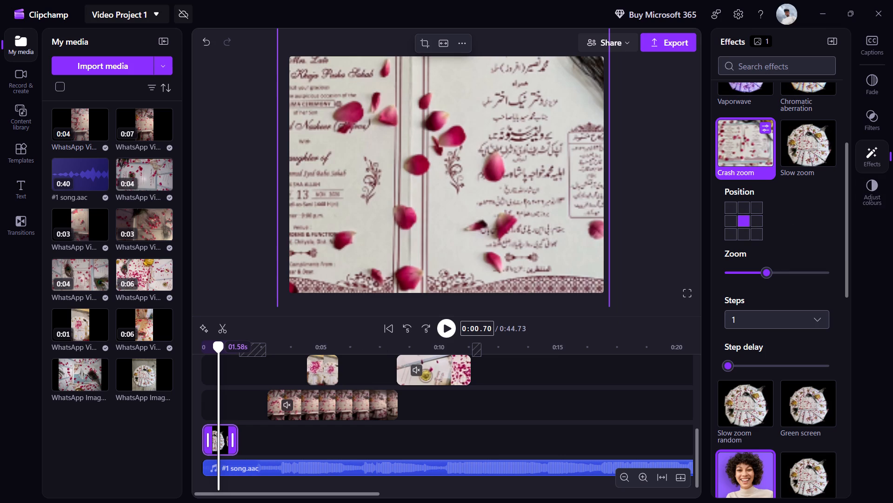
# Play the opening from the beginning to preview the centred Crash zoom on the image.
pyautogui.click(453, 327)
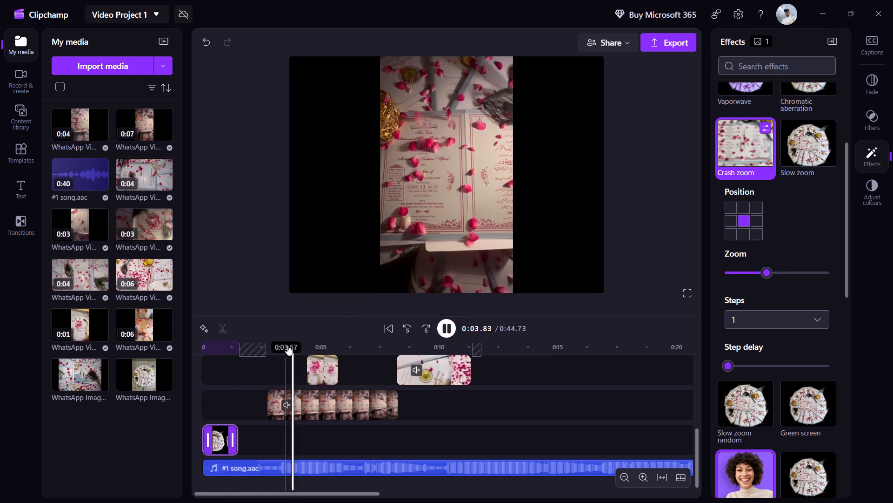
pyautogui.moveTo(295, 344); pyautogui.dragTo(192, 354)
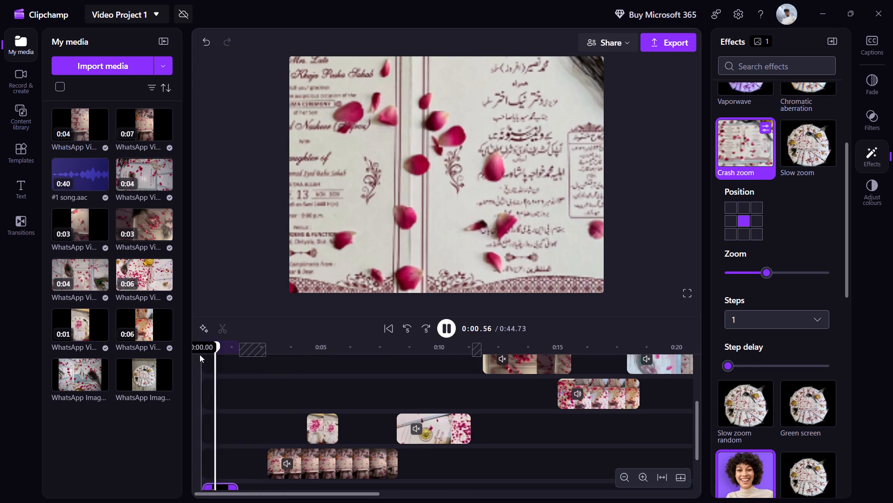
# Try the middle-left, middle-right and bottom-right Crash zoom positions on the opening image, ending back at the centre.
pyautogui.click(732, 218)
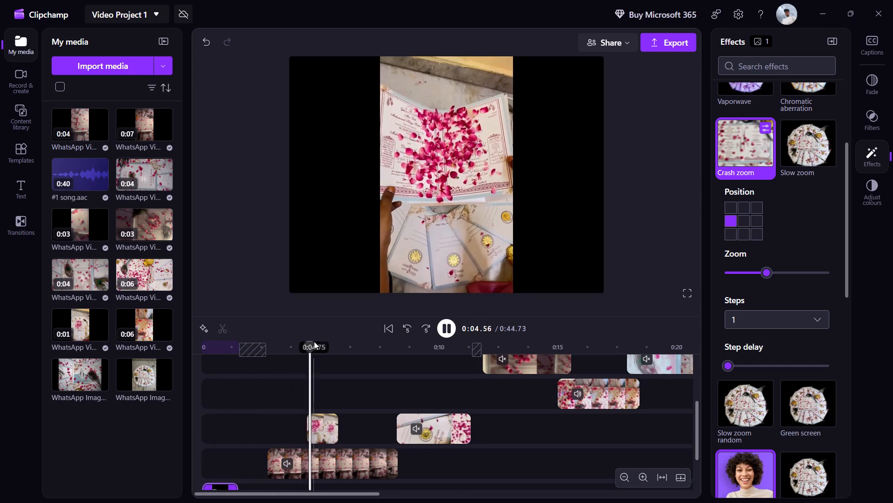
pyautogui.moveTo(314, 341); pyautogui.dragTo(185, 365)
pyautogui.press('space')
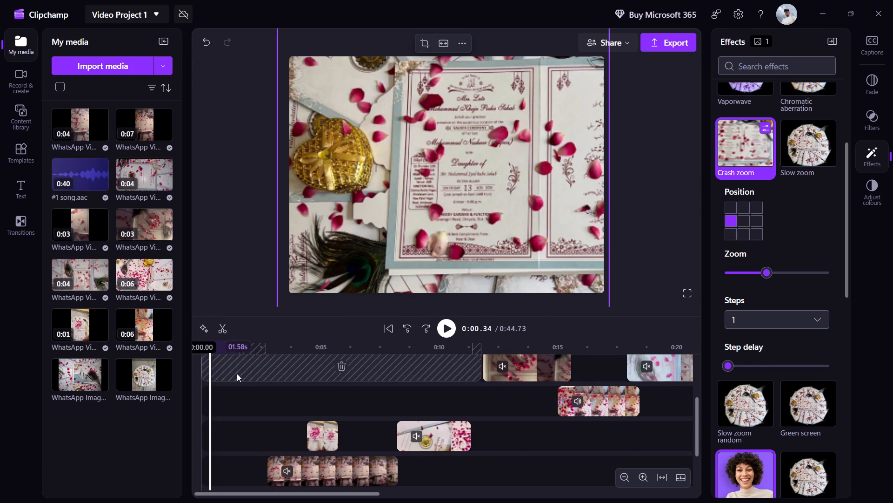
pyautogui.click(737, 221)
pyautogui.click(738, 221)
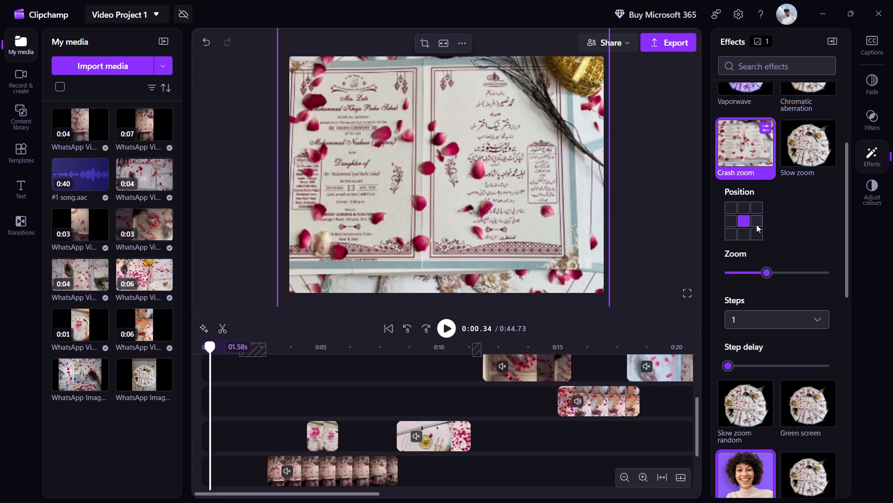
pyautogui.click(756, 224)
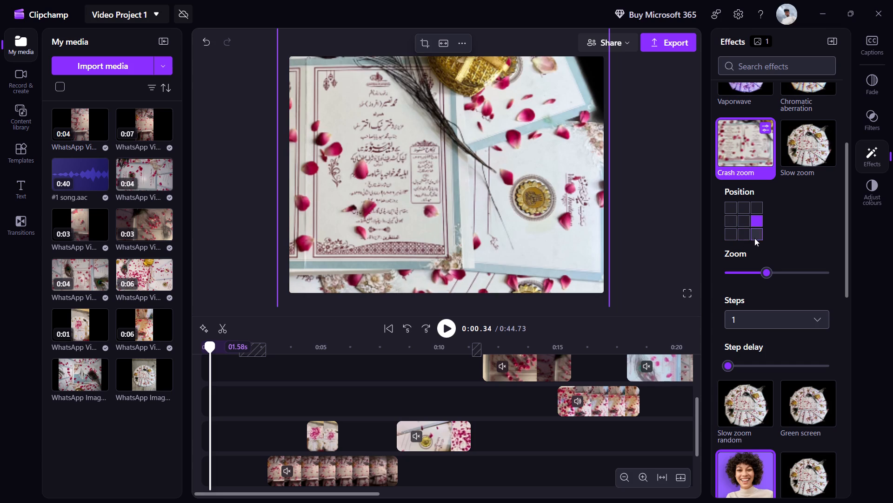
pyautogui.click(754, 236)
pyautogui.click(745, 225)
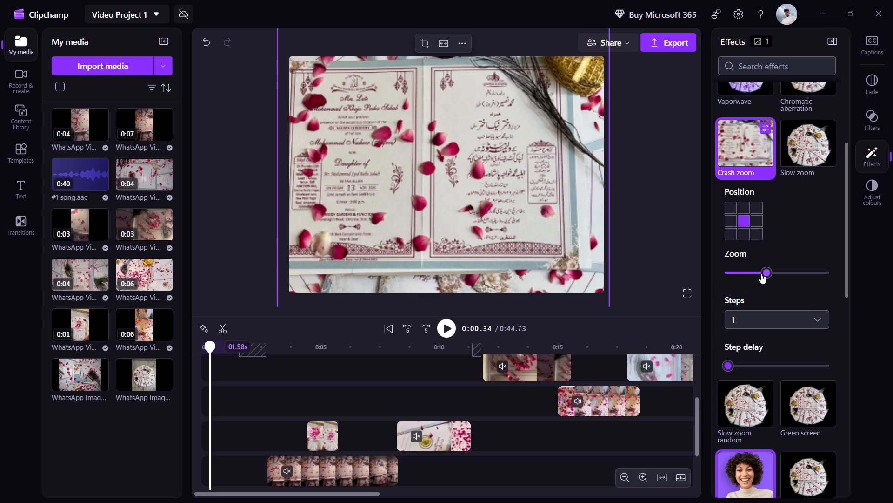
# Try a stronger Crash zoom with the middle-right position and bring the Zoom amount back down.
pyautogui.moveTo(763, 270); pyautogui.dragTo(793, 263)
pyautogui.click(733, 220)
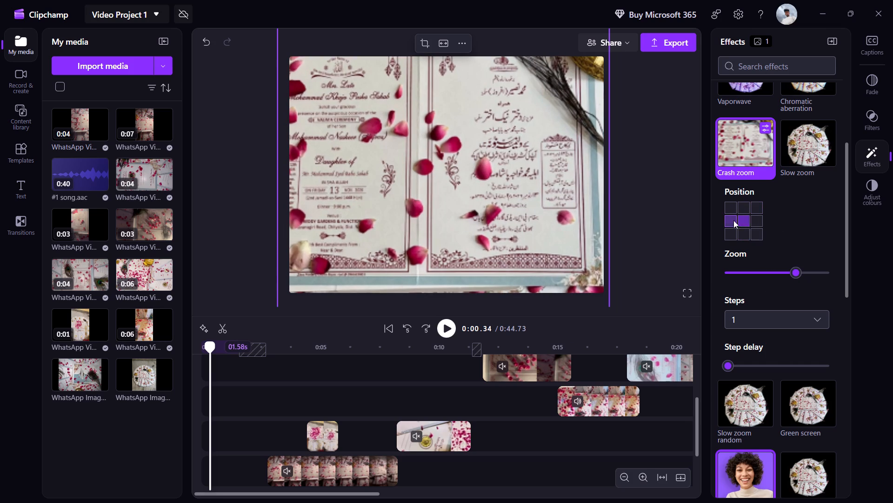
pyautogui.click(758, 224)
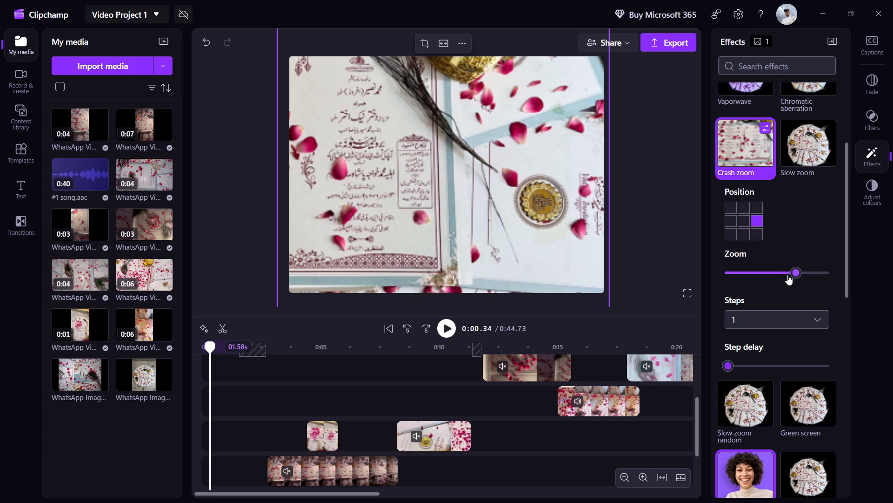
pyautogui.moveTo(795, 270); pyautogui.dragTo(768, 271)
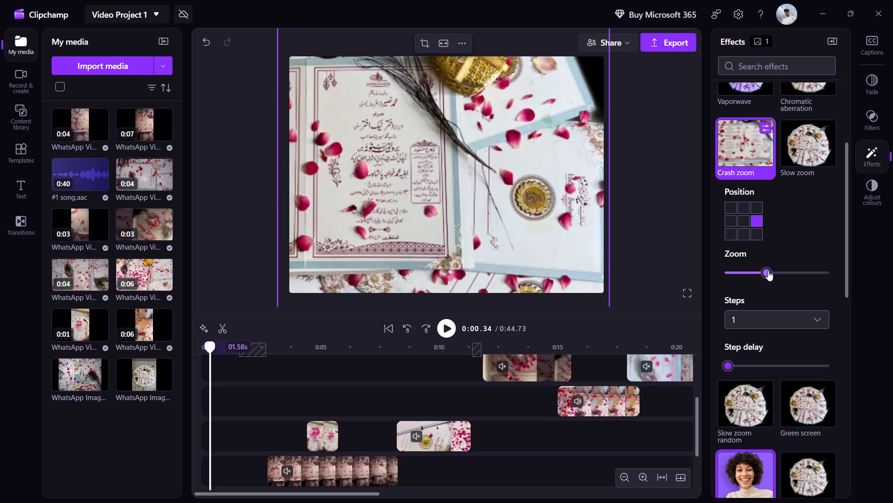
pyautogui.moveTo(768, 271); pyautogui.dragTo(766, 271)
# Set the opening image's Crash zoom position to top centre and reduce its Zoom to about a quarter of the range.
pyautogui.click(762, 202)
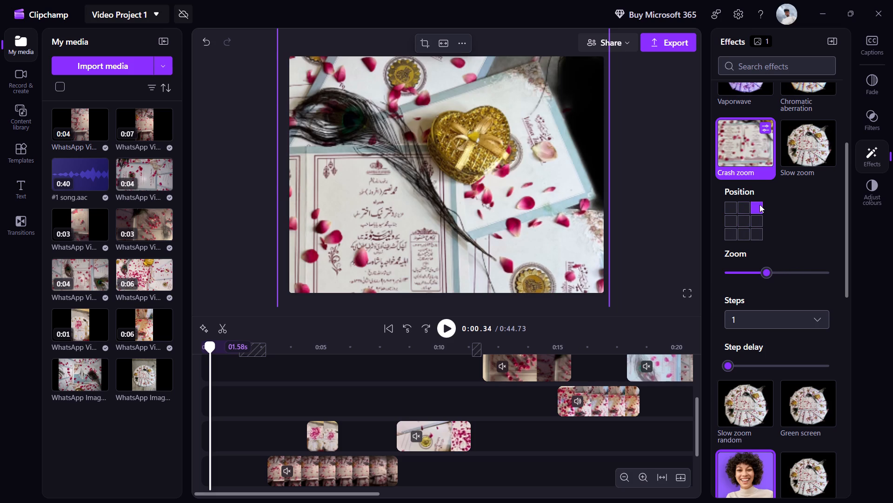
pyautogui.click(746, 208)
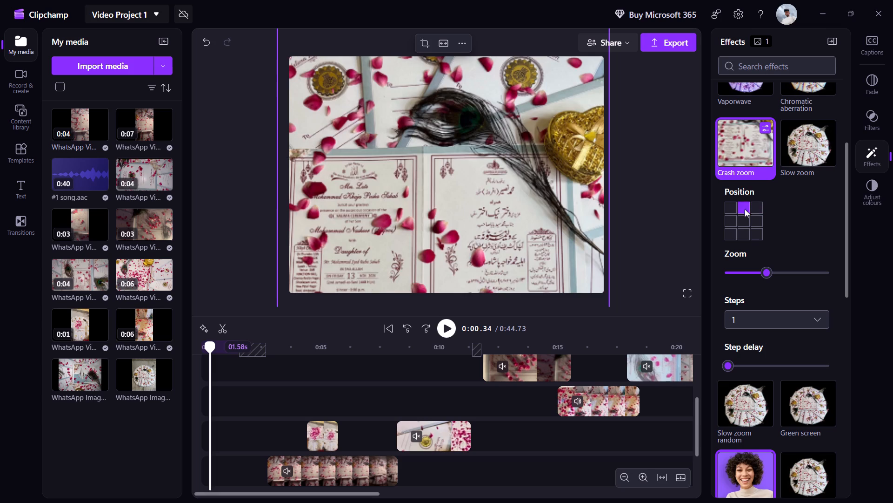
pyautogui.click(732, 216)
pyautogui.click(746, 208)
pyautogui.moveTo(770, 268); pyautogui.dragTo(752, 271)
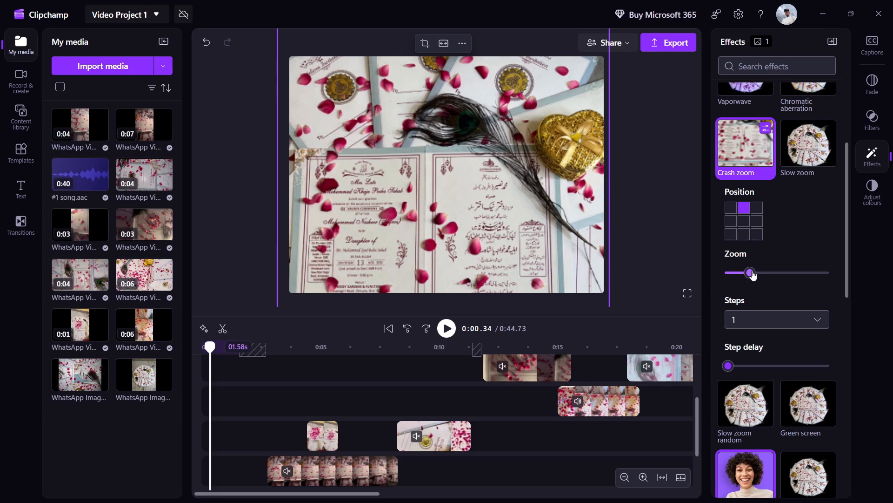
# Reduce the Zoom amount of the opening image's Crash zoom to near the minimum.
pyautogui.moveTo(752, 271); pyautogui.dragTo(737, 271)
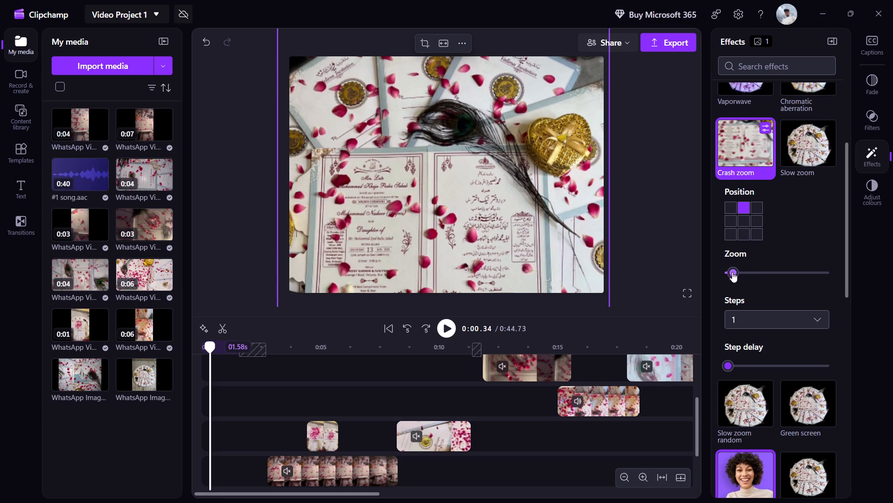
# Replay the opening from the start to check the reduced Crash zoom on the image.
pyautogui.scroll(1, 226, 449)
pyautogui.scroll(-2, 226, 454)
pyautogui.scroll(3, 233, 442)
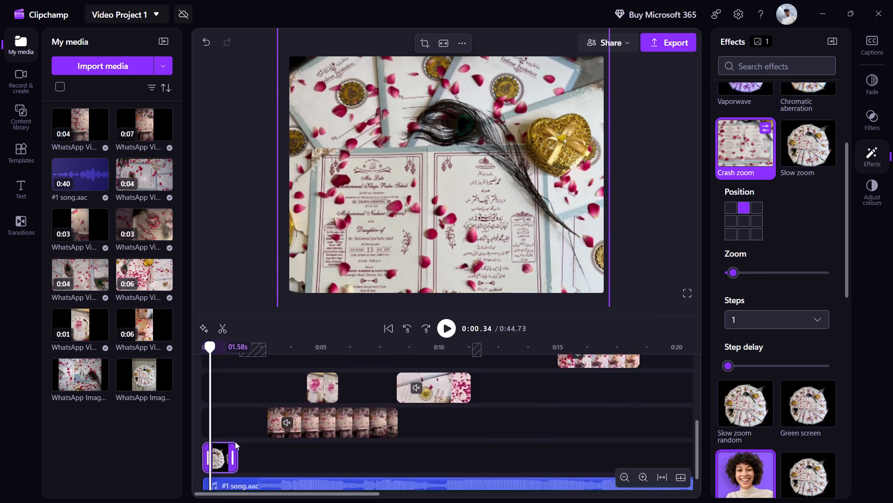
pyautogui.scroll(-2, 235, 442)
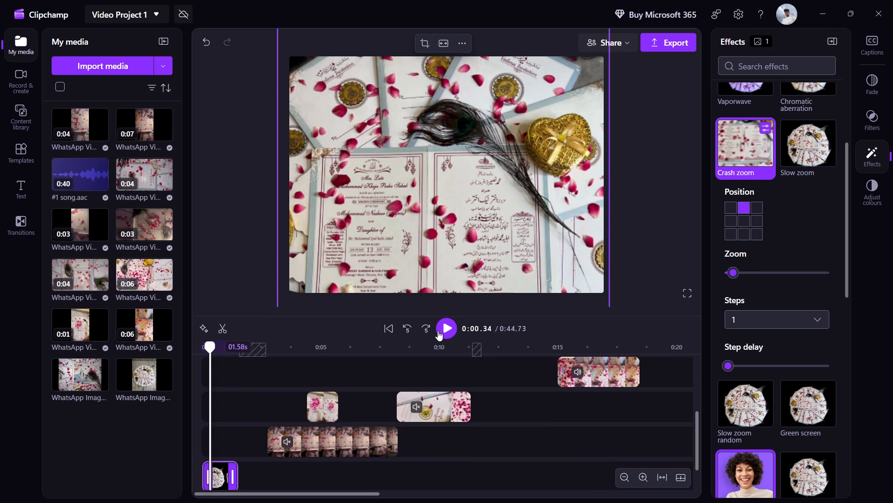
pyautogui.click(438, 331)
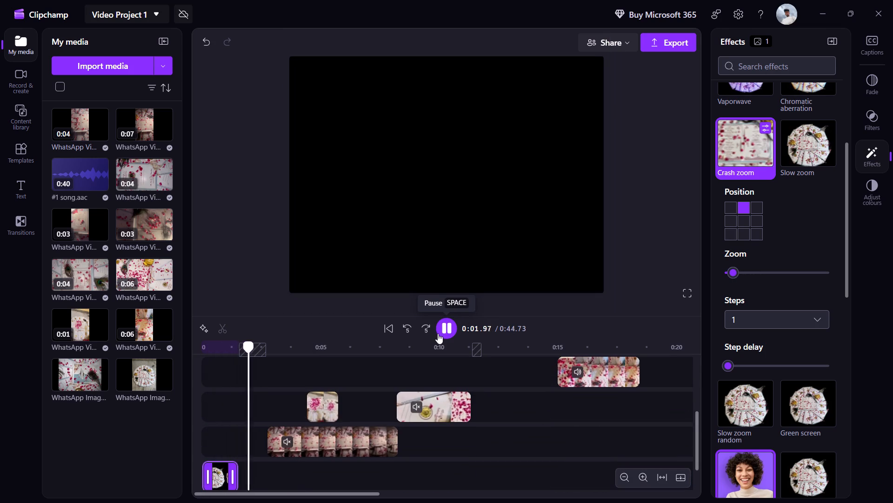
pyautogui.moveTo(288, 346); pyautogui.dragTo(272, 343)
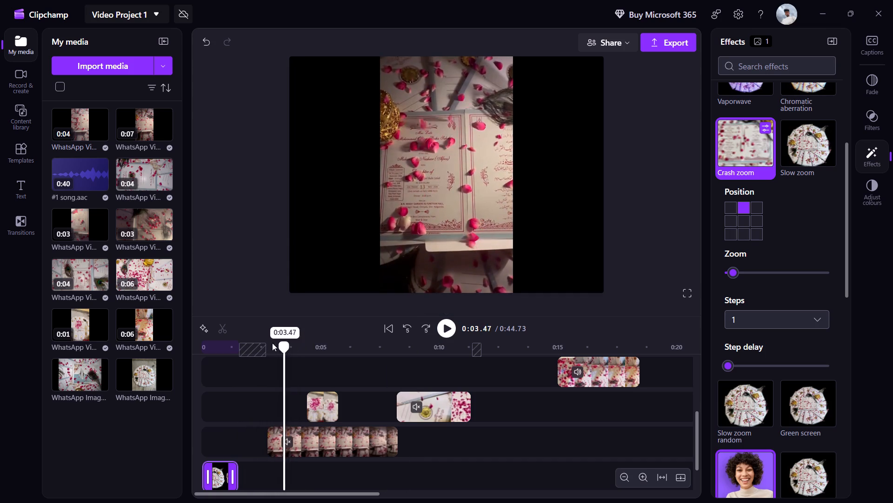
pyautogui.moveTo(272, 343); pyautogui.dragTo(227, 352)
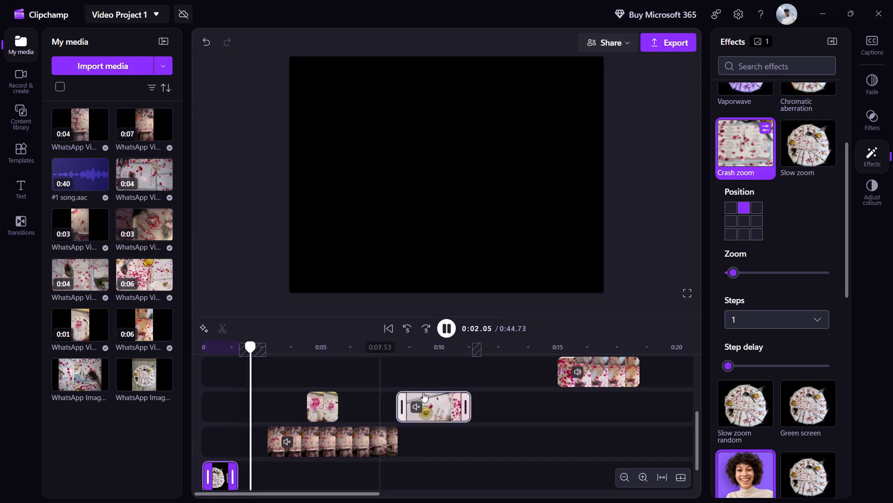
pyautogui.moveTo(291, 348); pyautogui.dragTo(268, 346)
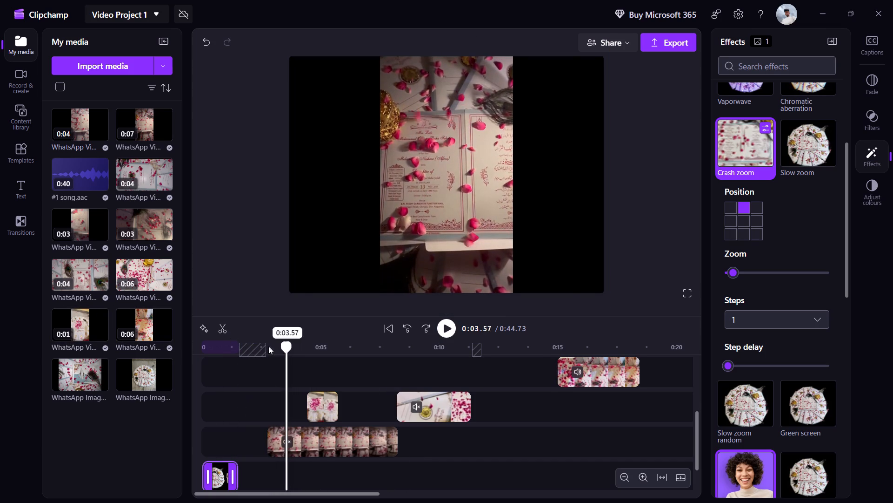
pyautogui.moveTo(268, 346); pyautogui.dragTo(51, 385)
pyautogui.press('space')
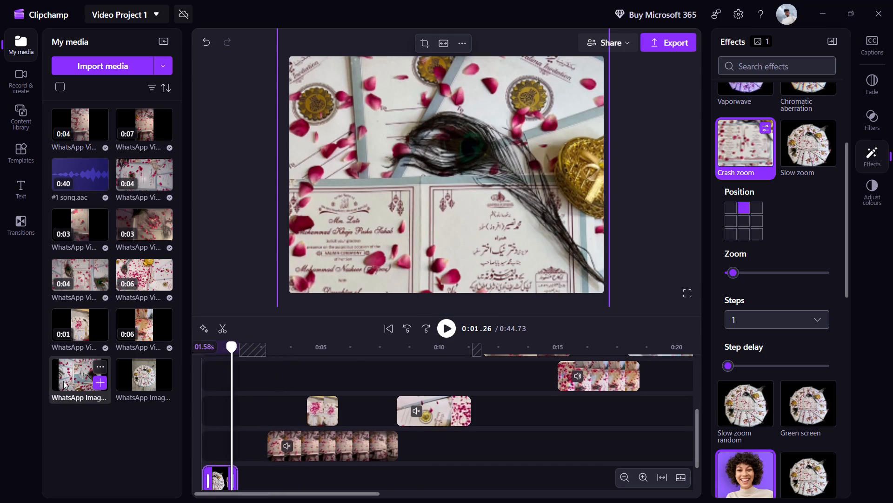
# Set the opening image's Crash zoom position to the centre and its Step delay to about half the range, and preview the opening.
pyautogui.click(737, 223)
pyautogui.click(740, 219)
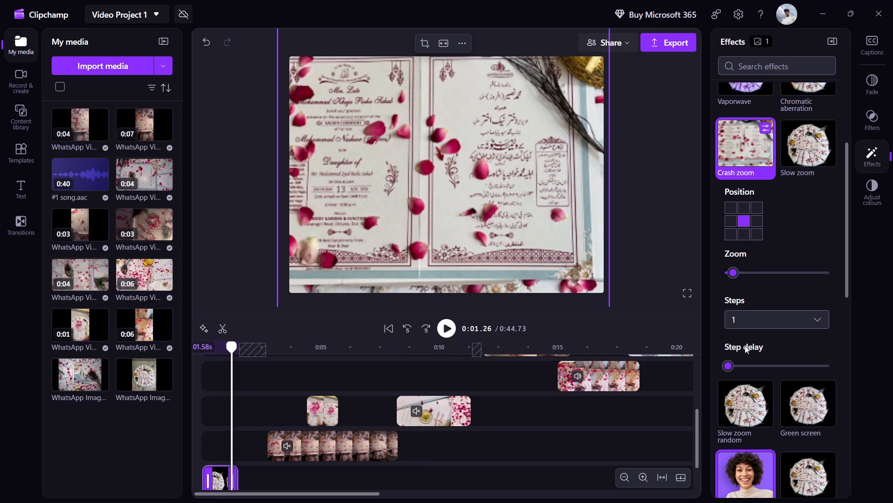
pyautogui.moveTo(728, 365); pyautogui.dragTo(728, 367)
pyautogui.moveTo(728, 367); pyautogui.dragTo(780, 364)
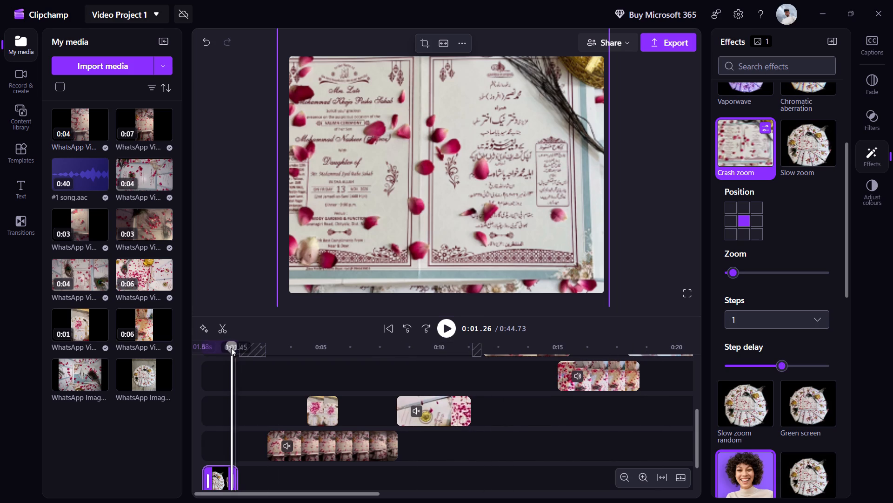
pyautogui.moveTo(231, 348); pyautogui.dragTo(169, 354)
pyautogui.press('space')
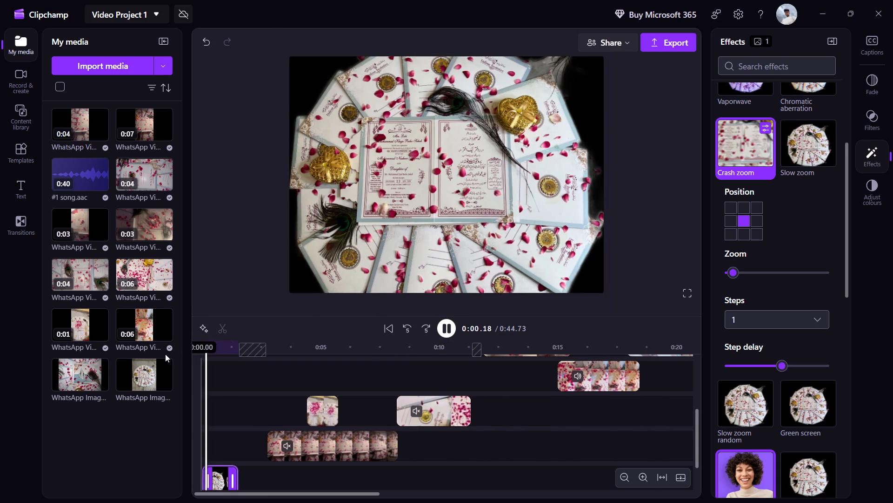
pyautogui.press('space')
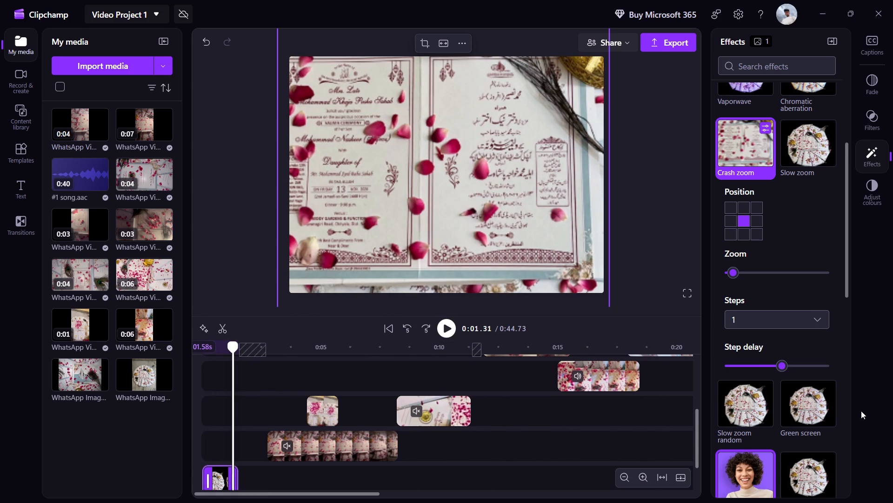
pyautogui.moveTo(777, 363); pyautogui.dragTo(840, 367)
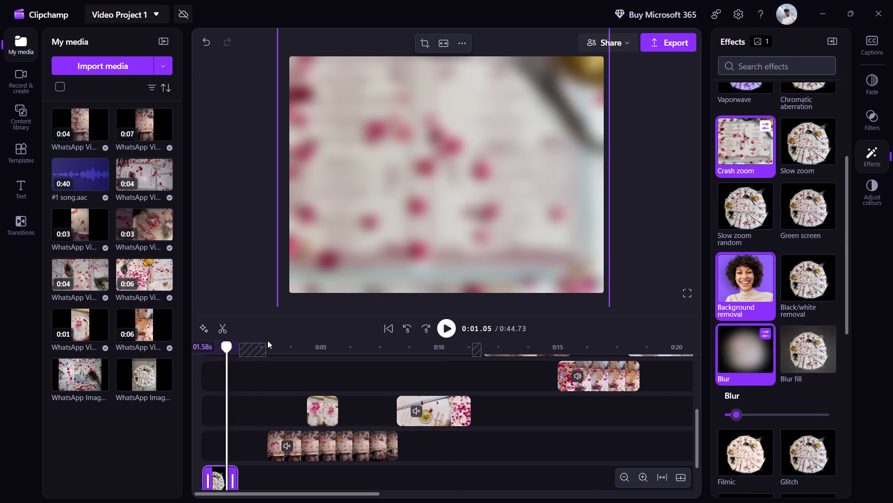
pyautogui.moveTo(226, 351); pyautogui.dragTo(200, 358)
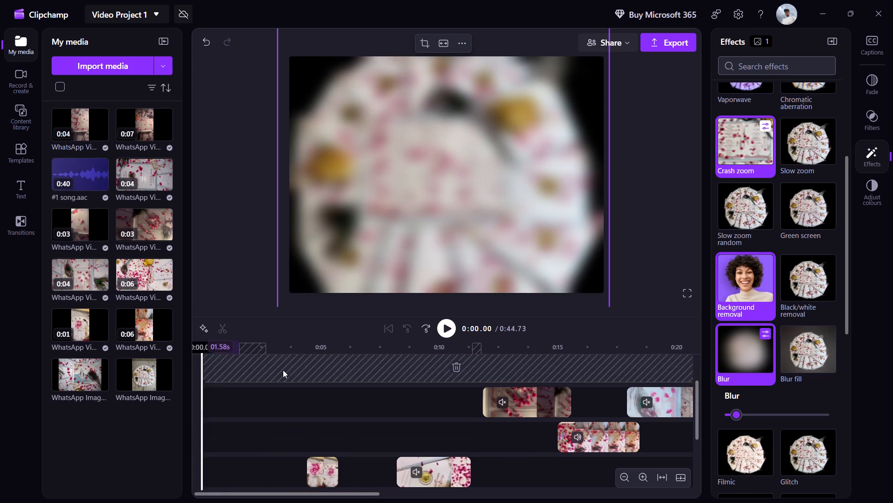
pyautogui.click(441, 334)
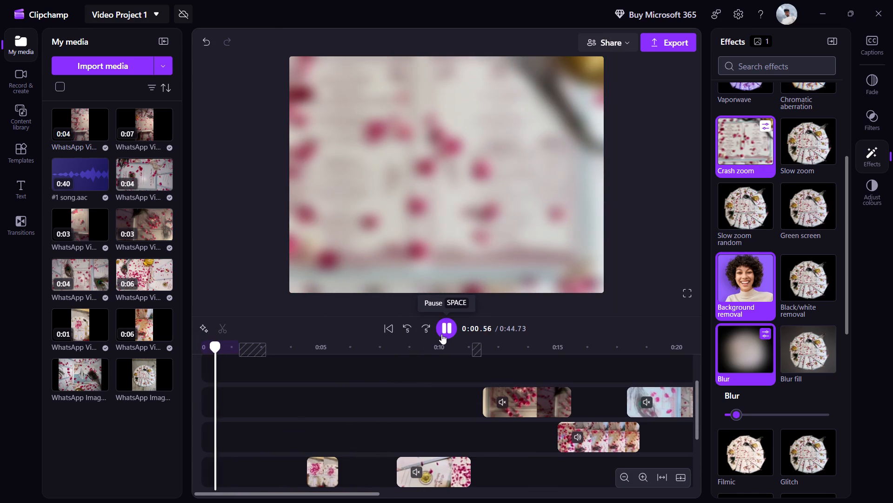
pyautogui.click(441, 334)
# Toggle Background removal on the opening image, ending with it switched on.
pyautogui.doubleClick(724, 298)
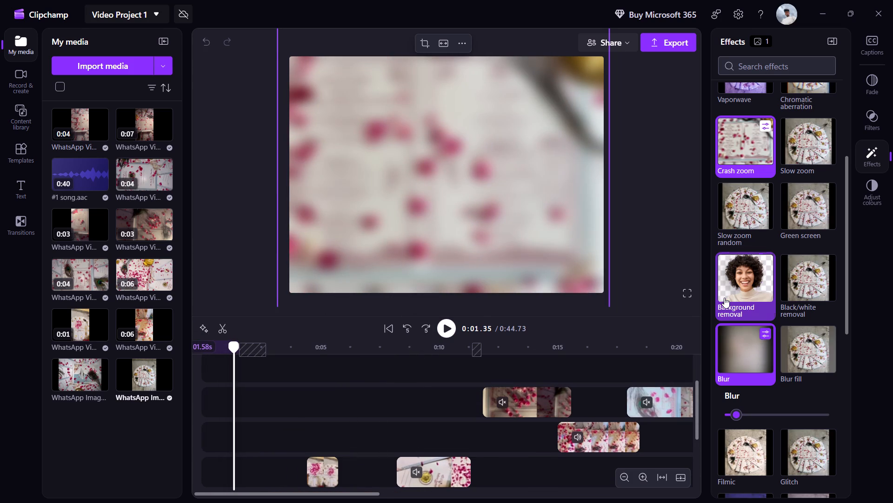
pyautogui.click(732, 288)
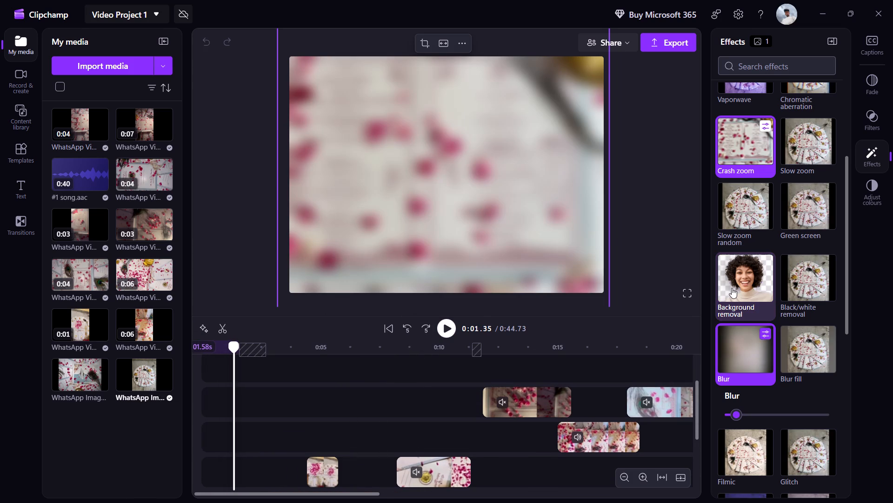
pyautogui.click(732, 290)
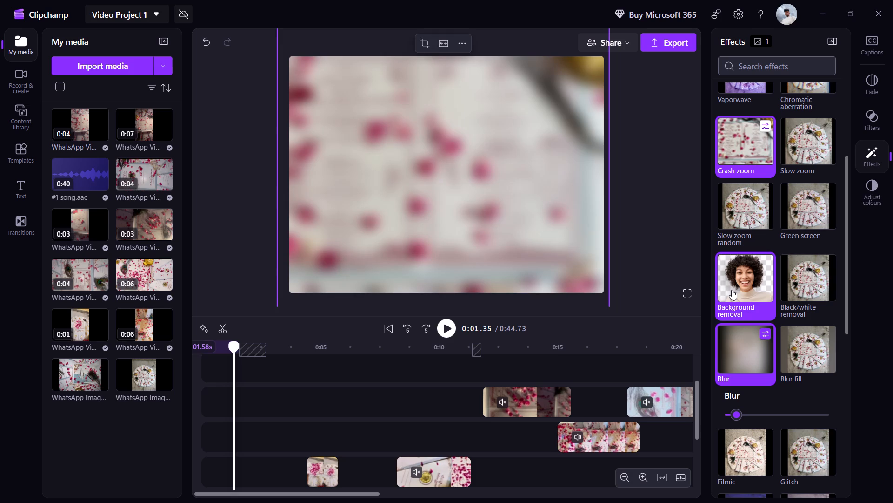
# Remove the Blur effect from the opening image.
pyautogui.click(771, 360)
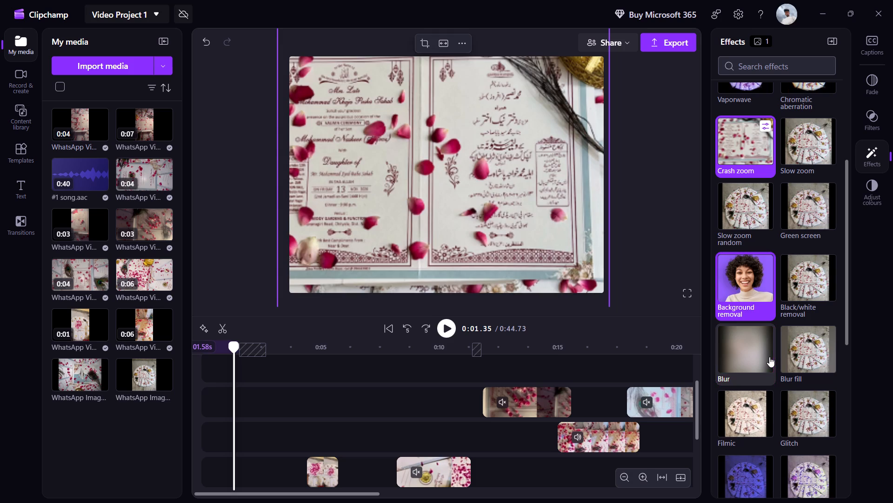
# Replace the opening image's Crash zoom effect with Slow zoom.
pyautogui.scroll(1, 752, 221)
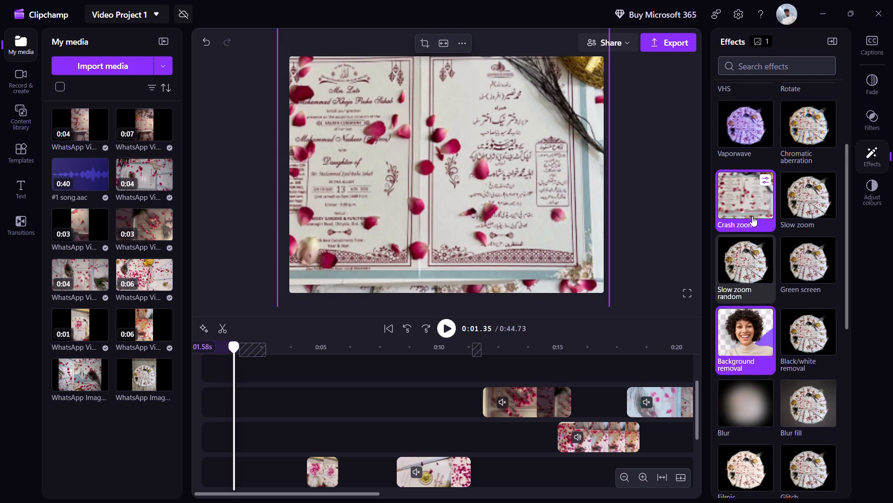
pyautogui.scroll(2, 752, 216)
pyautogui.scroll(-1, 752, 227)
pyautogui.click(761, 245)
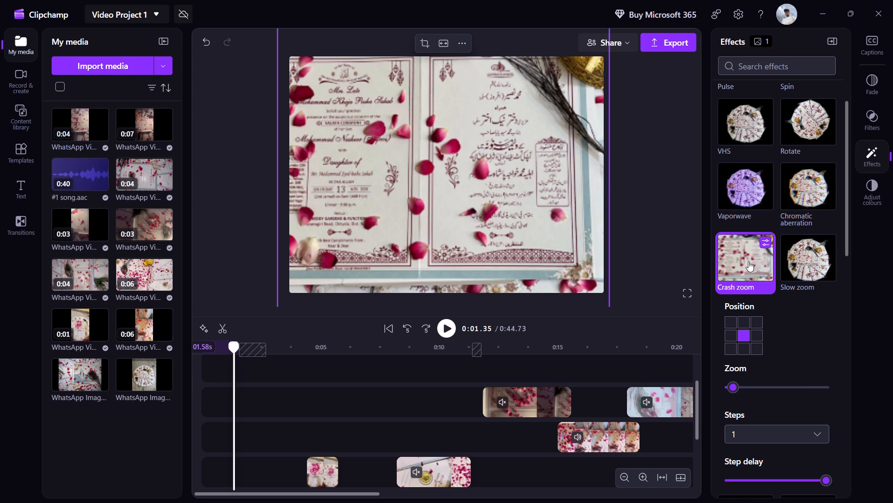
pyautogui.doubleClick(748, 258)
pyautogui.click(750, 258)
pyautogui.click(799, 261)
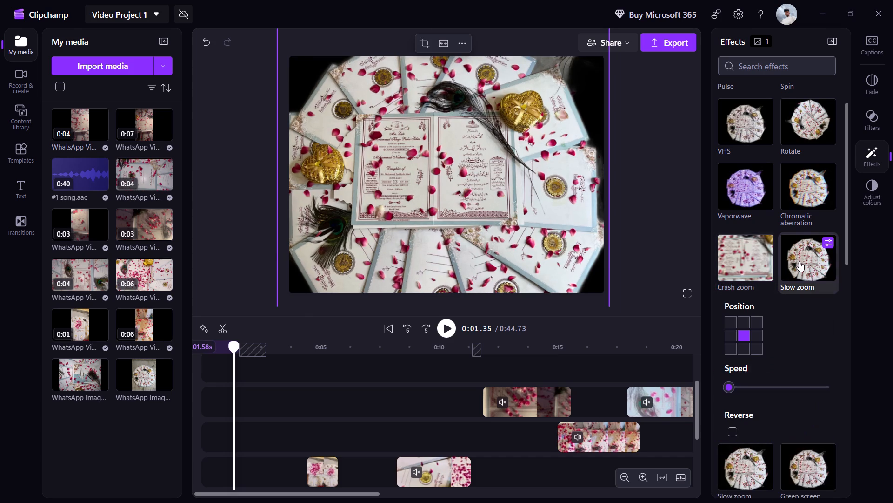
pyautogui.click(799, 261)
pyautogui.click(799, 261)
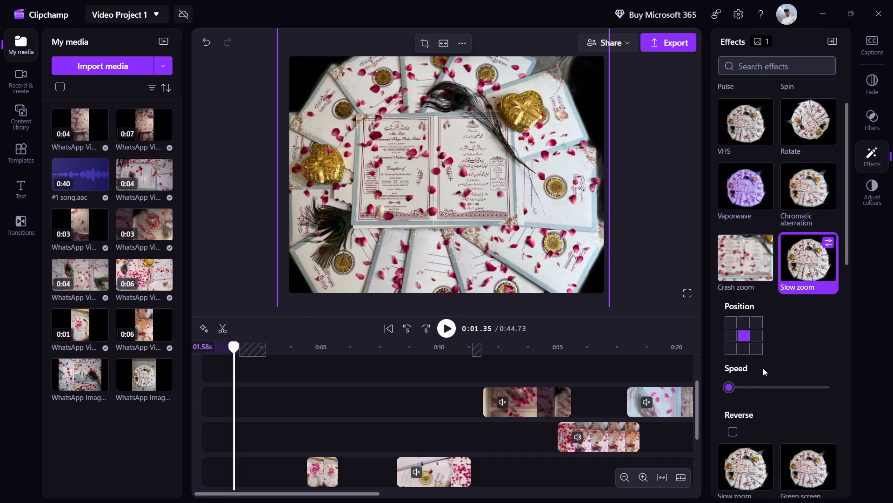
# Set the Slow zoom's Speed on the opening image to about half the range.
pyautogui.click(723, 384)
pyautogui.moveTo(728, 382); pyautogui.dragTo(765, 382)
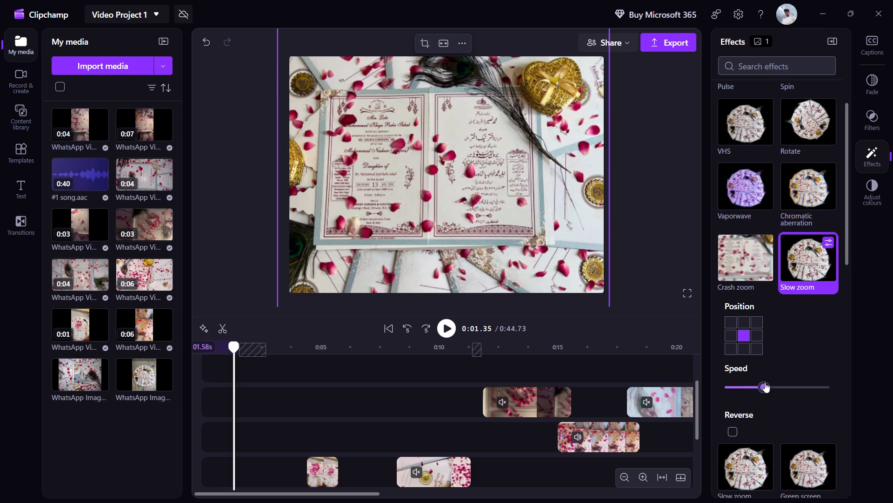
pyautogui.moveTo(765, 382); pyautogui.dragTo(776, 381)
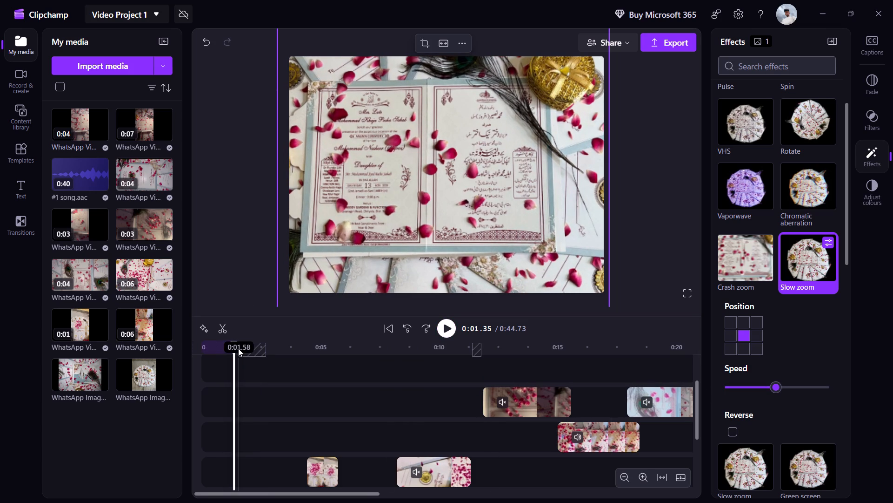
# Remove the timeline gap between the opening image and the first video clip.
pyautogui.click(255, 369)
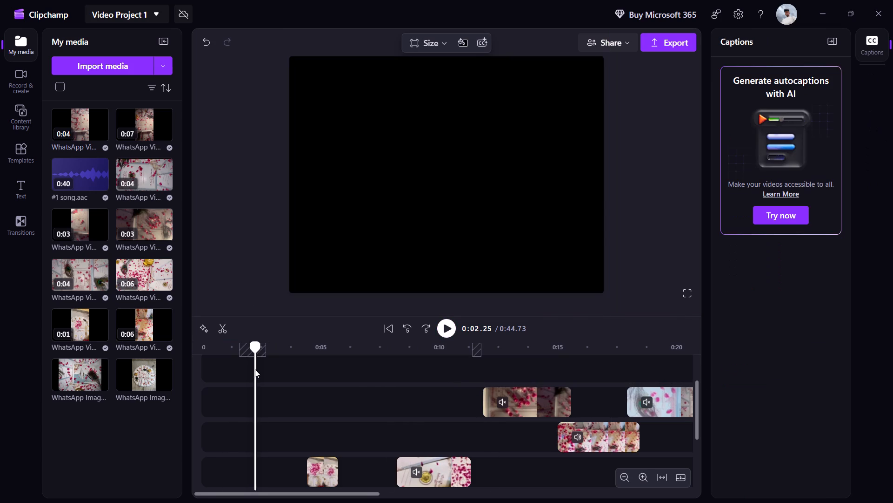
pyautogui.click(247, 347)
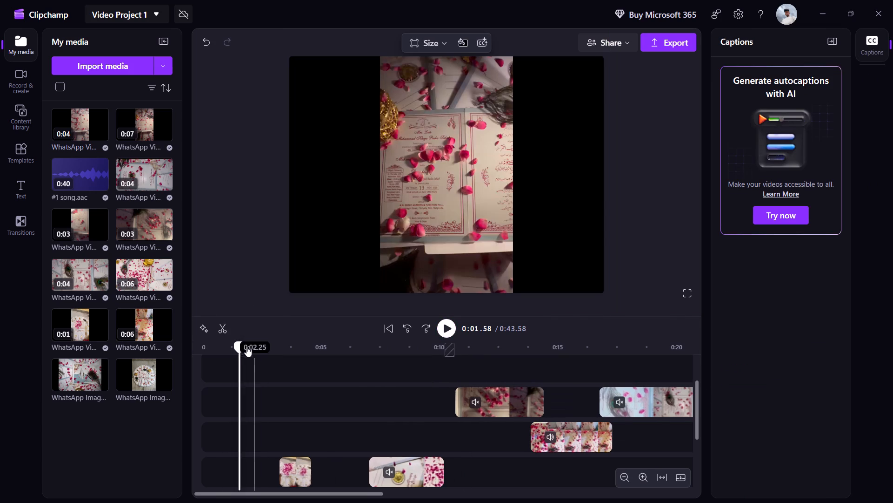
# Play the timeline from the beginning to about 0:20 to check the sequence of clips.
pyautogui.moveTo(240, 347); pyautogui.dragTo(191, 358)
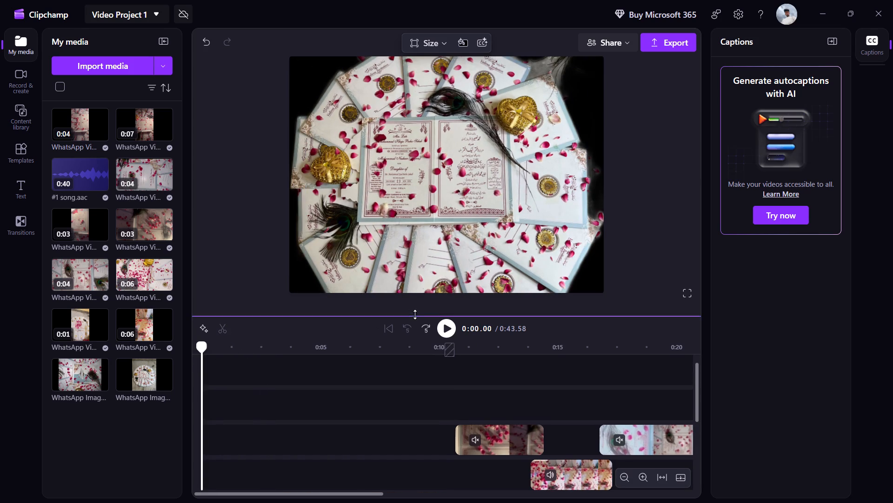
pyautogui.click(448, 321)
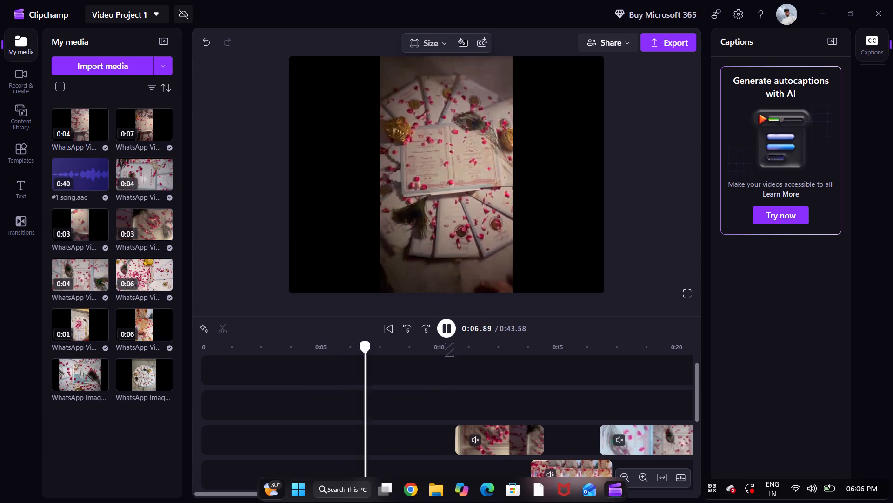
pyautogui.scroll(-3, 558, 361)
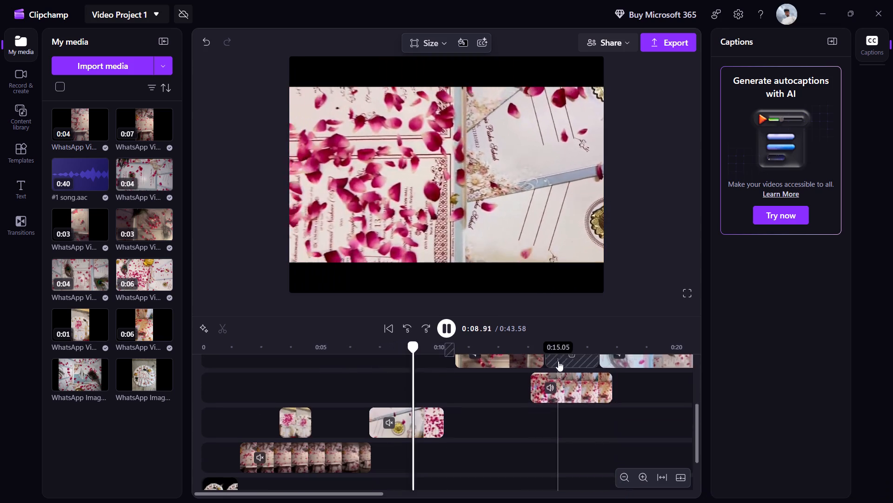
pyautogui.scroll(1, 558, 361)
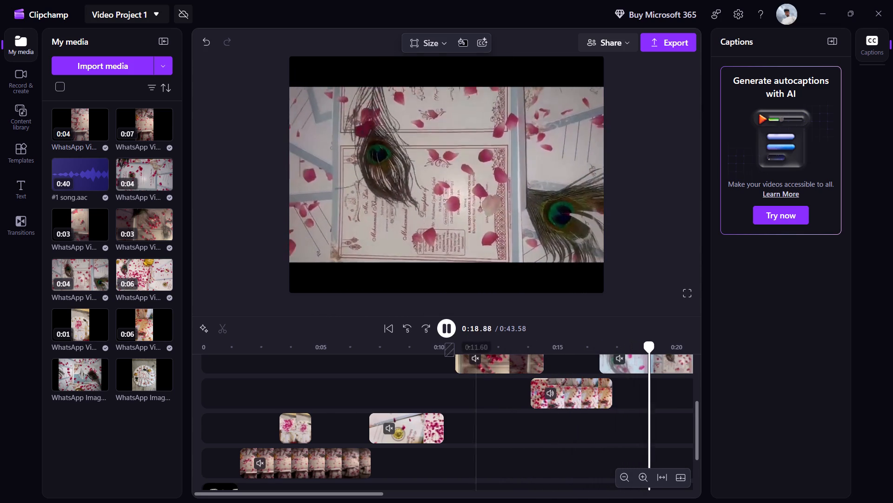
pyautogui.click(453, 330)
# Move the muted 0:03 petals clip near 0:33 earlier on its track, starting at about 0:13.5.
pyautogui.scroll(1, 565, 389)
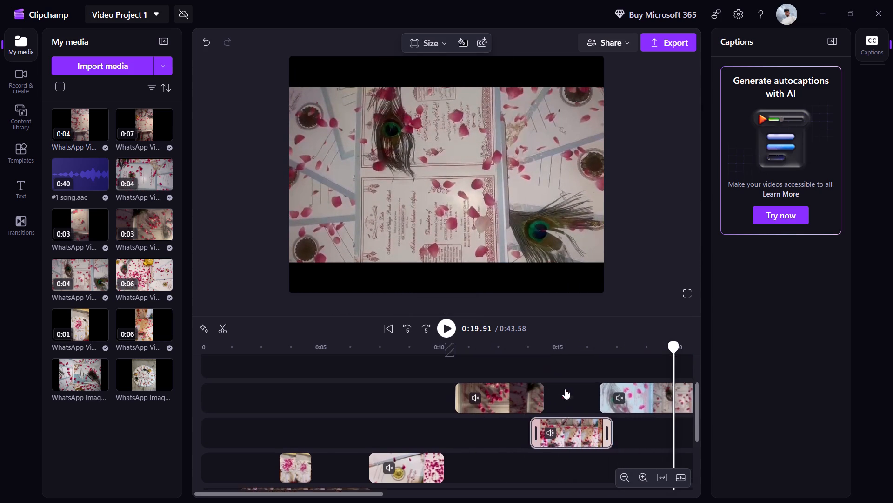
pyautogui.scroll(3, 633, 400)
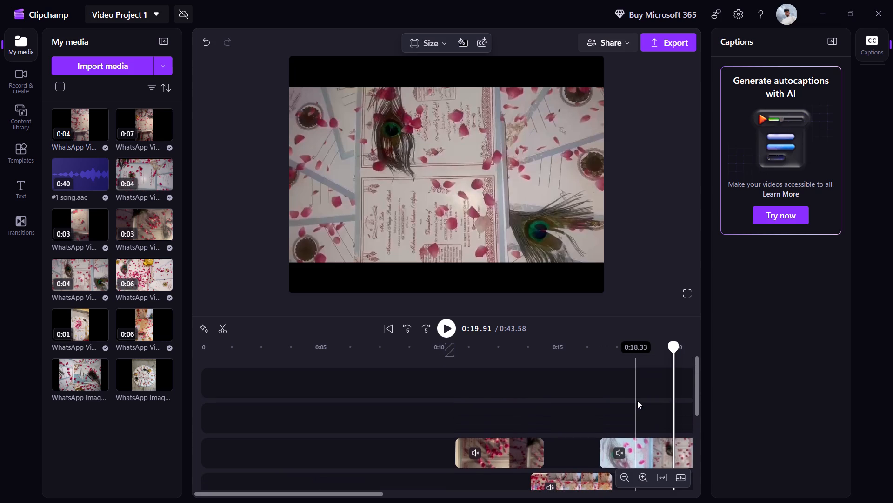
pyautogui.scroll(1, 637, 401)
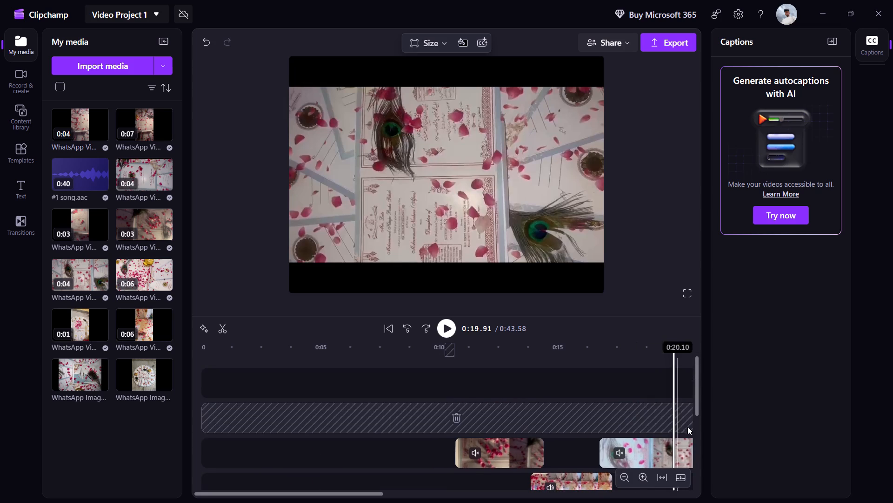
pyautogui.hscroll(-4, 722, 421)
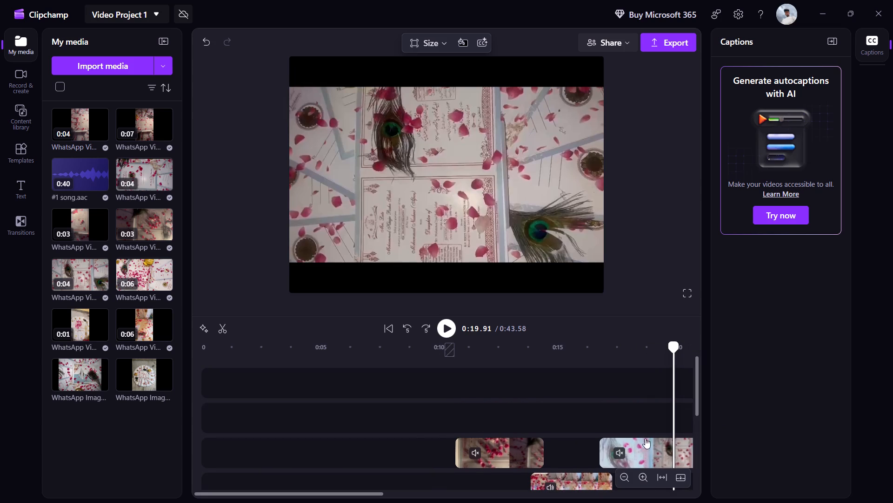
pyautogui.hscroll(-2, 614, 446)
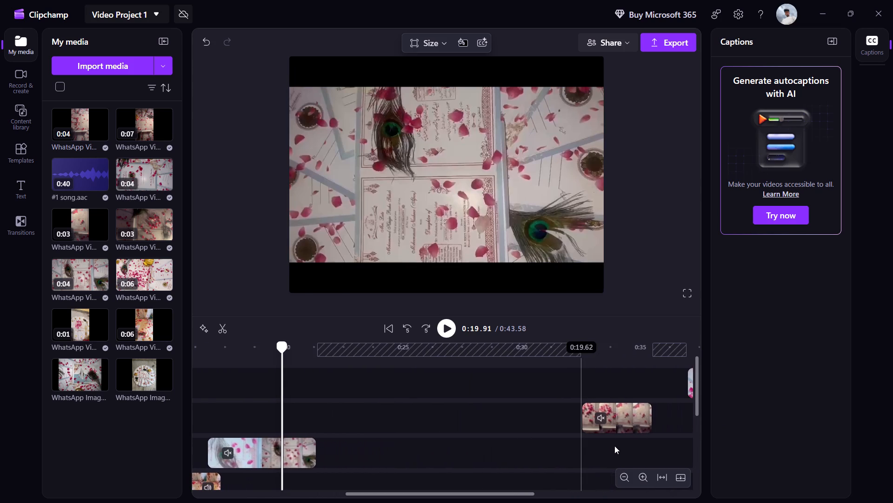
pyautogui.doubleClick(613, 432)
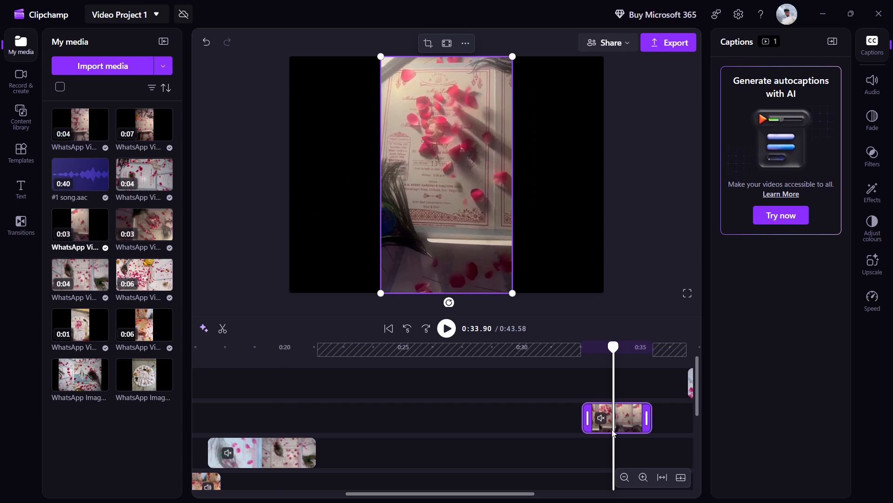
pyautogui.moveTo(613, 431); pyautogui.dragTo(443, 484)
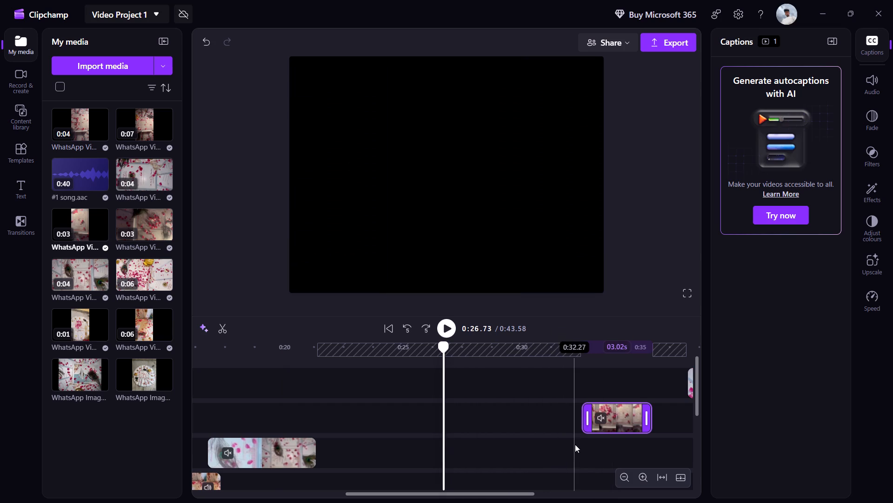
pyautogui.moveTo(614, 417); pyautogui.dragTo(220, 501)
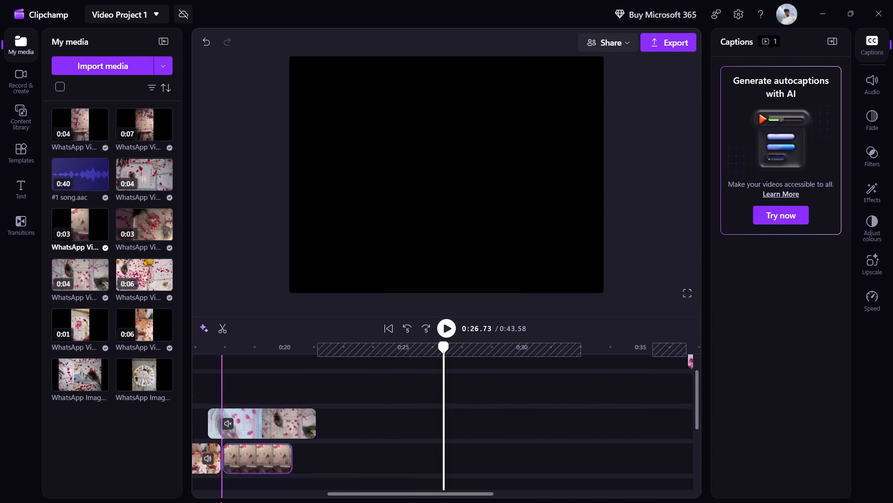
pyautogui.moveTo(220, 501); pyautogui.dragTo(427, 400)
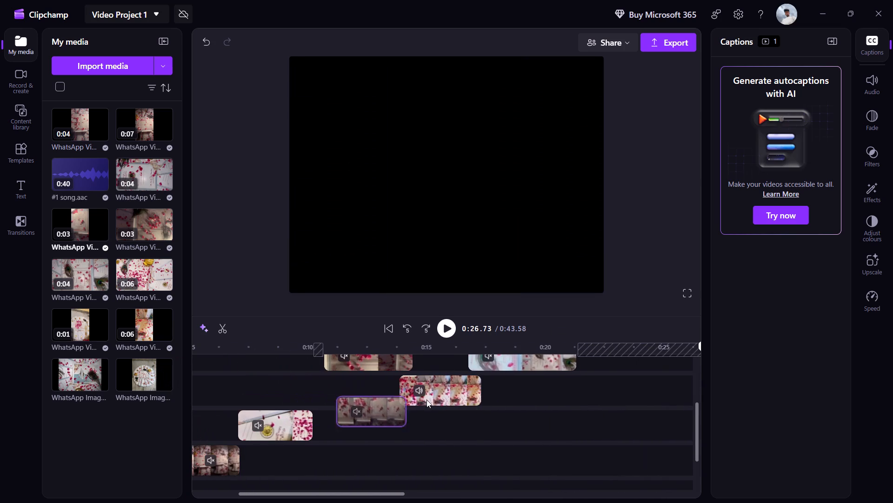
pyautogui.moveTo(427, 400); pyautogui.dragTo(420, 432)
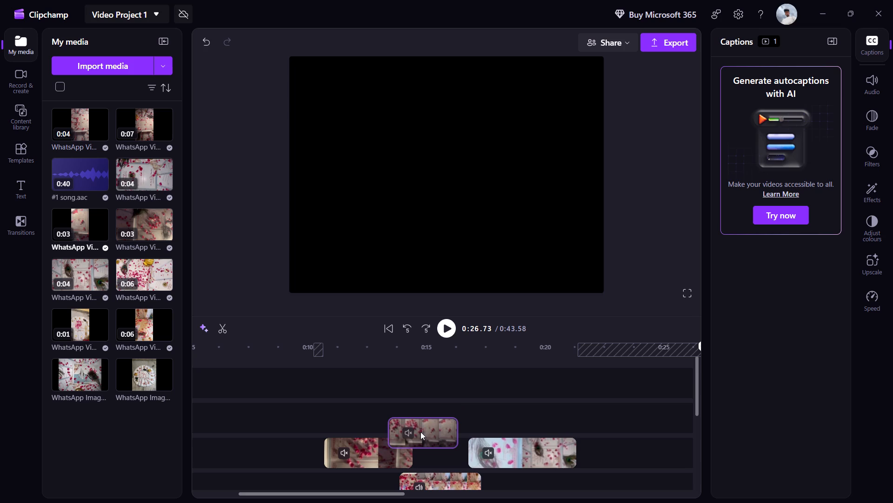
pyautogui.moveTo(420, 432); pyautogui.dragTo(422, 434)
# Shift the unmuted petals clip later on its track, starting at about 0:14.7, just after the clip above it ends.
pyautogui.moveTo(442, 480); pyautogui.dragTo(482, 462)
pyautogui.moveTo(450, 408); pyautogui.dragTo(466, 410)
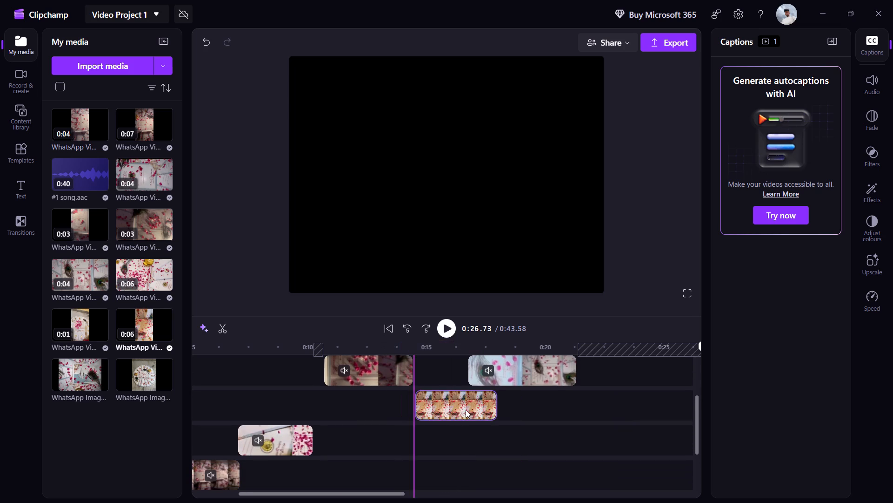
pyautogui.moveTo(466, 410); pyautogui.dragTo(467, 409)
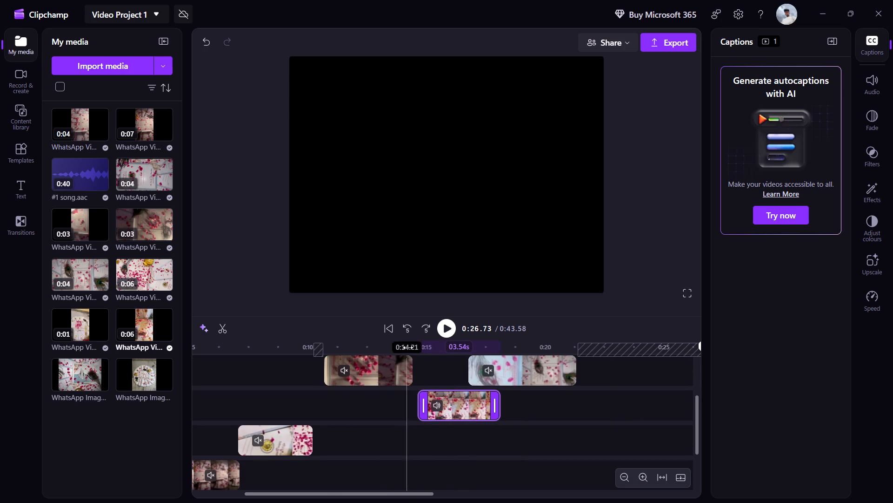
# Play the timeline again from the beginning and examine the repositioned clips, the large gap and the ending.
pyautogui.scroll(-2, 219, 436)
pyautogui.scroll(1, 221, 439)
pyautogui.scroll(-1, 221, 439)
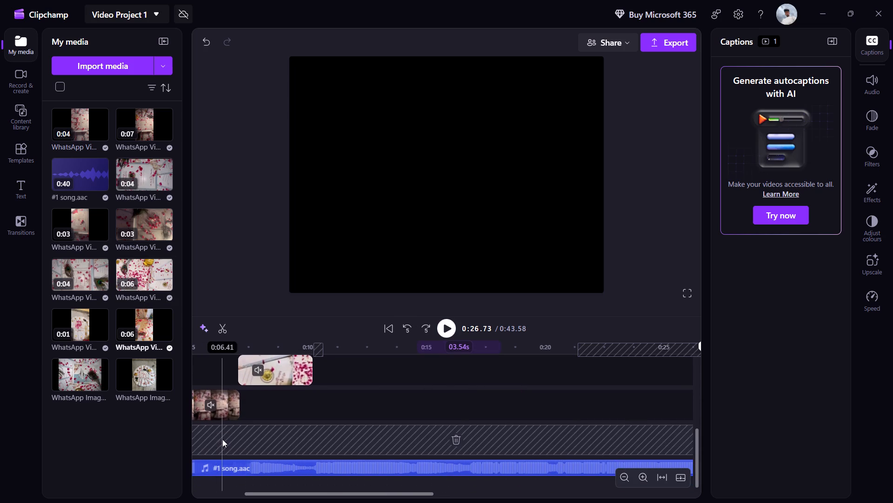
pyautogui.doubleClick(217, 438)
pyautogui.moveTo(215, 432); pyautogui.dragTo(184, 432)
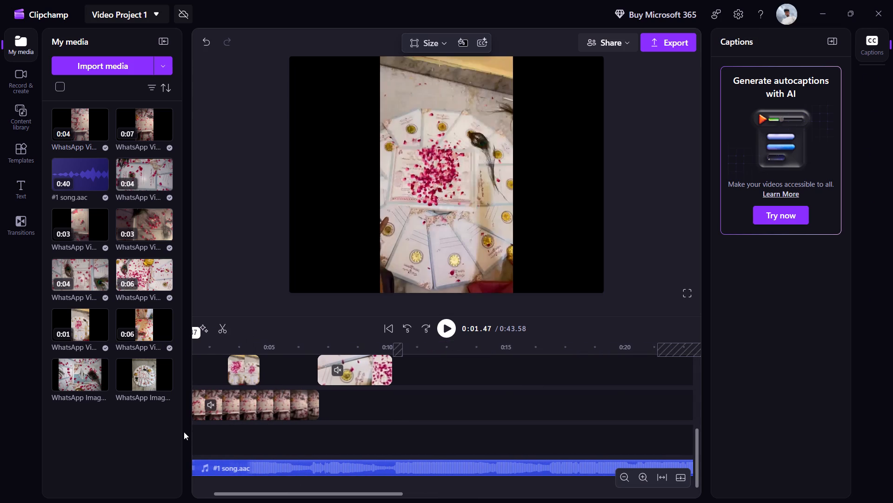
pyautogui.moveTo(184, 432); pyautogui.dragTo(193, 428)
pyautogui.click(445, 324)
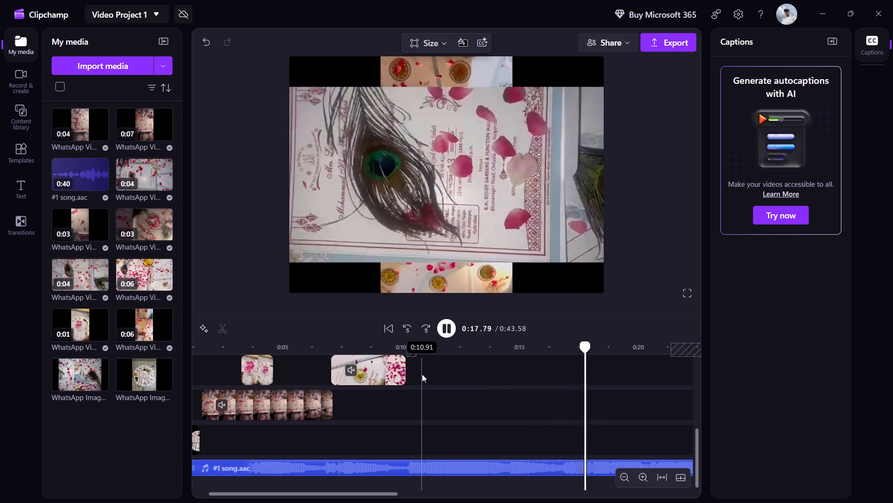
pyautogui.scroll(-3, 567, 411)
pyautogui.scroll(2, 570, 414)
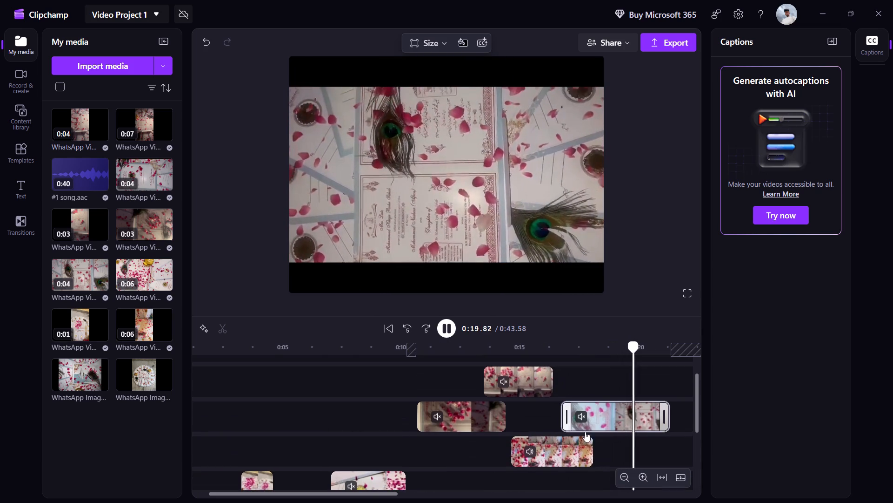
pyautogui.doubleClick(531, 378)
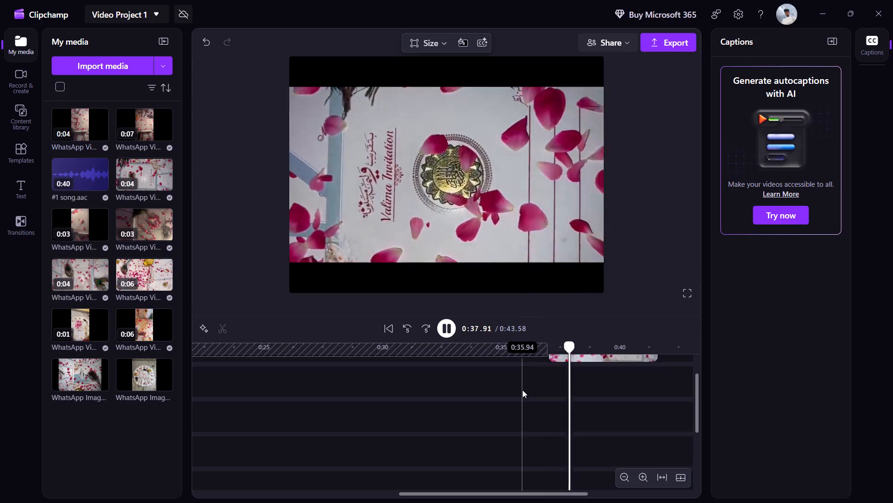
pyautogui.scroll(-3, 521, 396)
pyautogui.scroll(1, 520, 404)
pyautogui.scroll(-5, 520, 409)
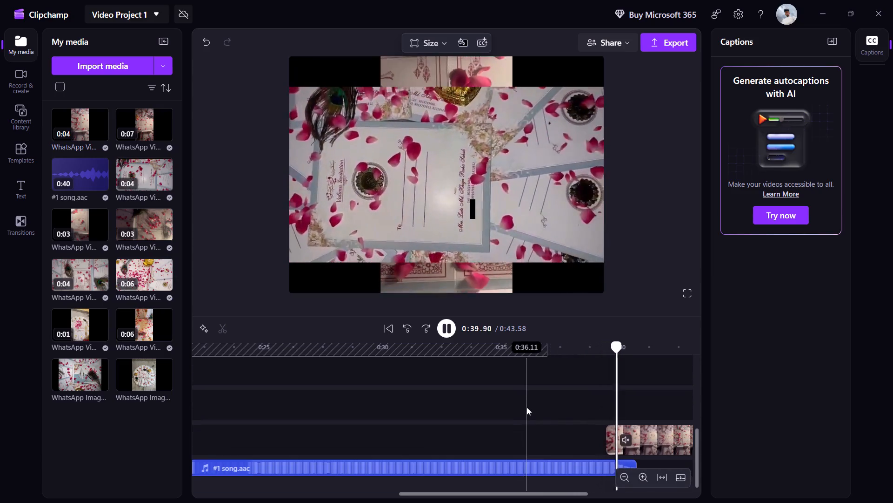
pyautogui.scroll(5, 526, 406)
pyautogui.scroll(-4, 523, 405)
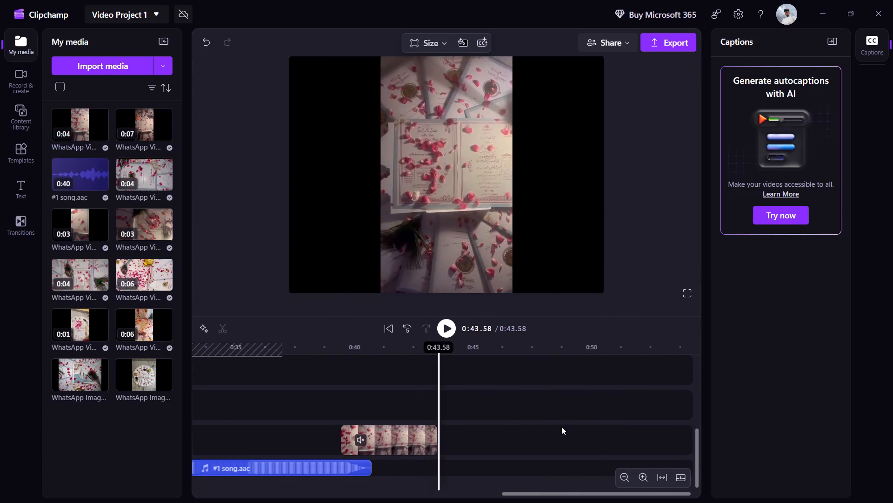
# Select the Valima invitation clip after the large gap and play from about 0:38 to the end.
pyautogui.scroll(6, 525, 426)
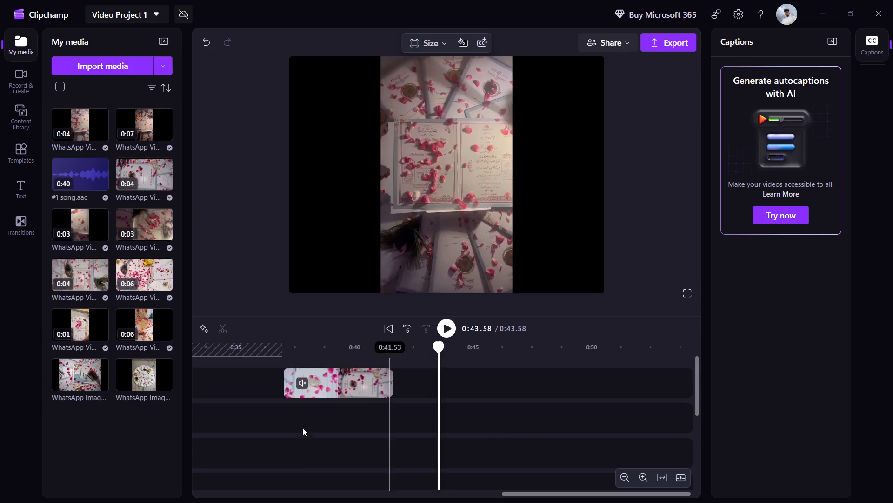
pyautogui.scroll(2, 317, 428)
pyautogui.click(327, 381)
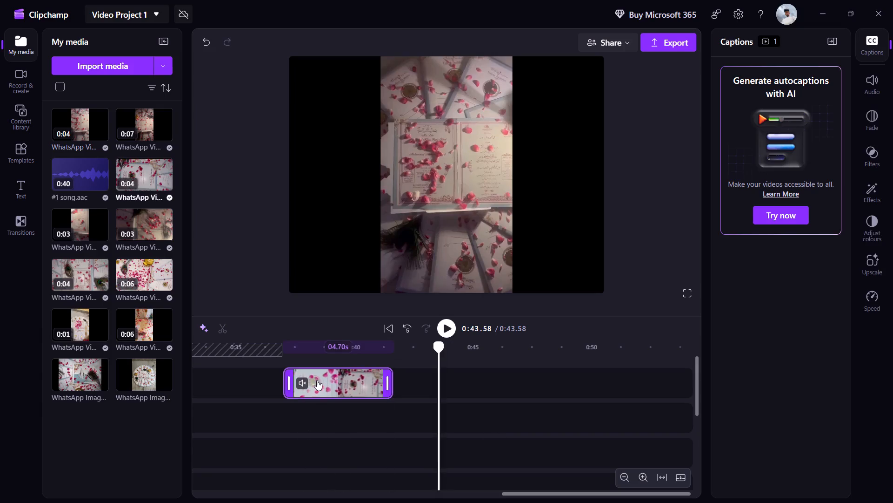
pyautogui.doubleClick(317, 380)
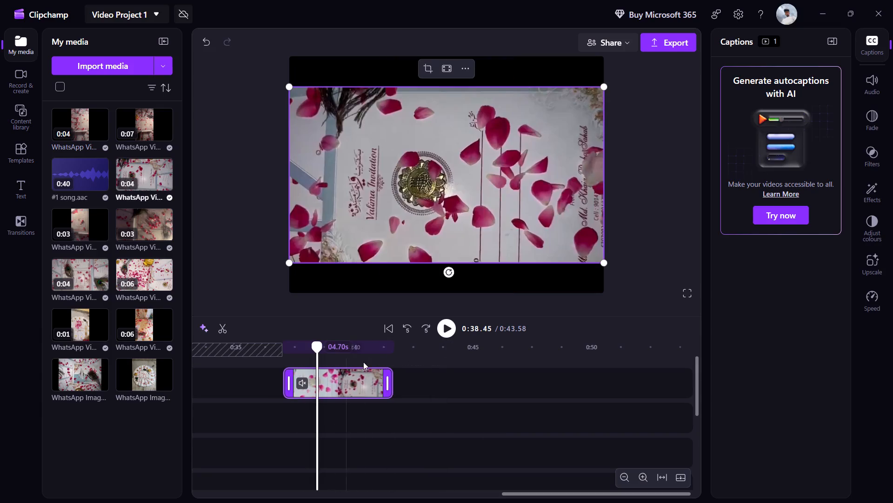
pyautogui.click(440, 327)
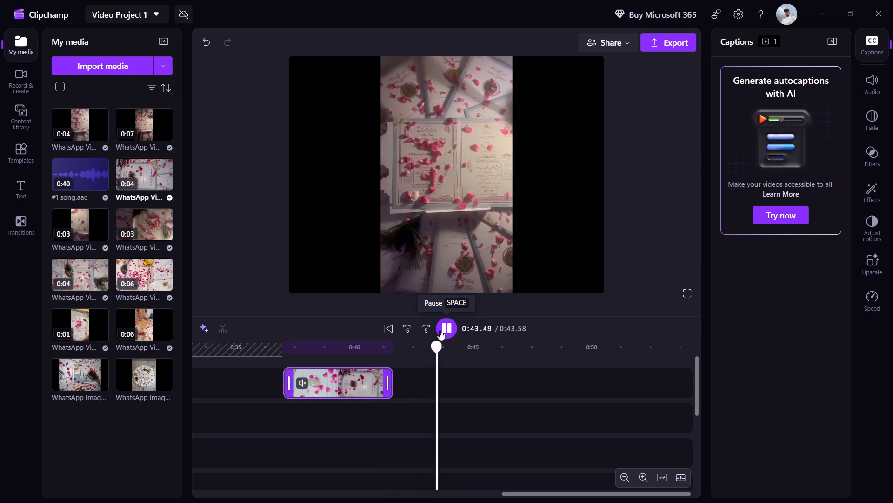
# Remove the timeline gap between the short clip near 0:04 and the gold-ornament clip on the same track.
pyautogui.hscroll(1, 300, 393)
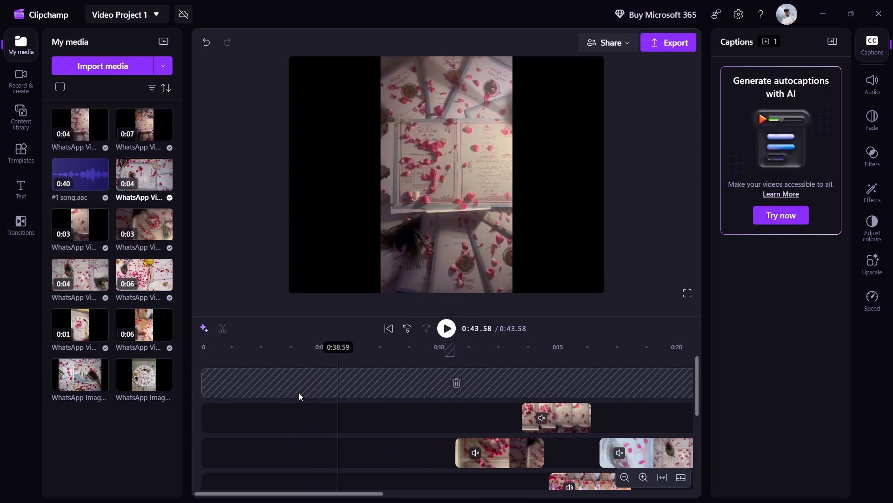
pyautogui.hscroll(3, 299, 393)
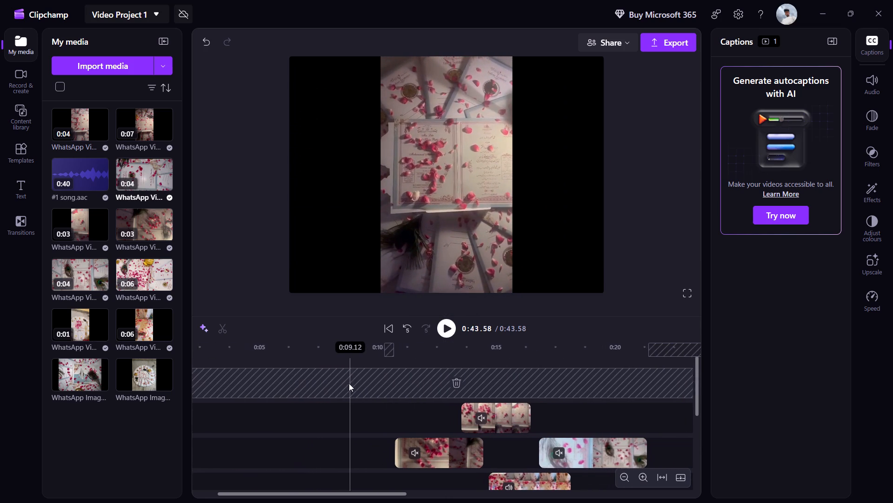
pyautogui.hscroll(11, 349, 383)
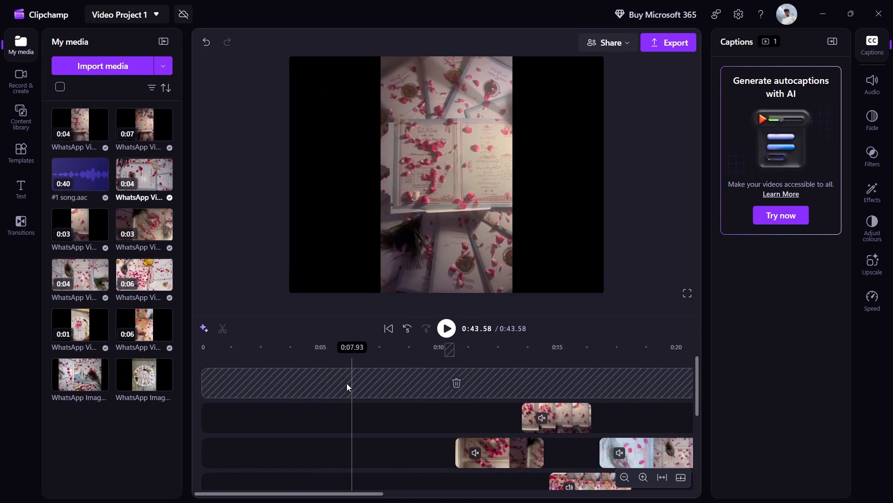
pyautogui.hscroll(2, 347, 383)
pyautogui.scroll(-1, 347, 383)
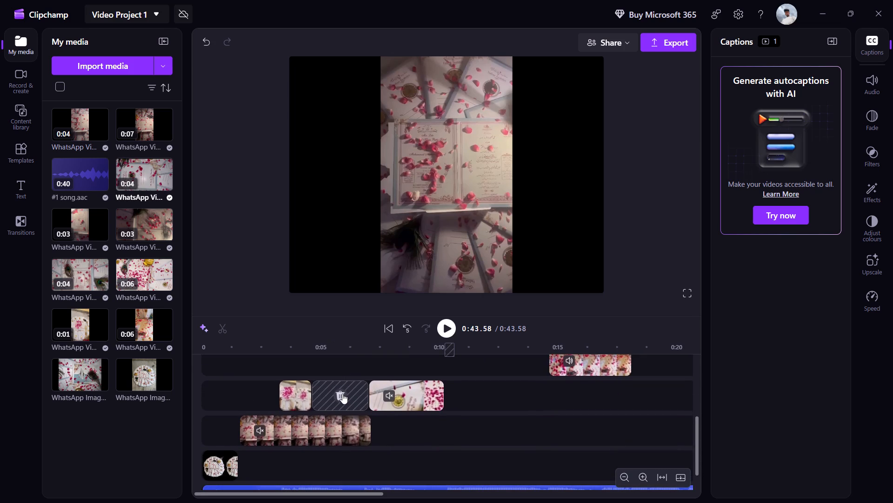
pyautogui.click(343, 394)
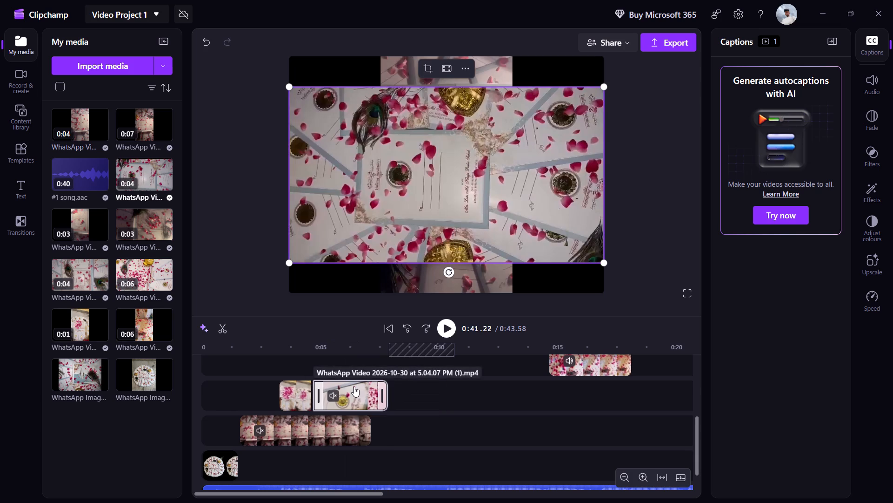
# Move the gold-ornament clip along its track, starting at about 0:06.2.
pyautogui.moveTo(355, 388); pyautogui.dragTo(389, 400)
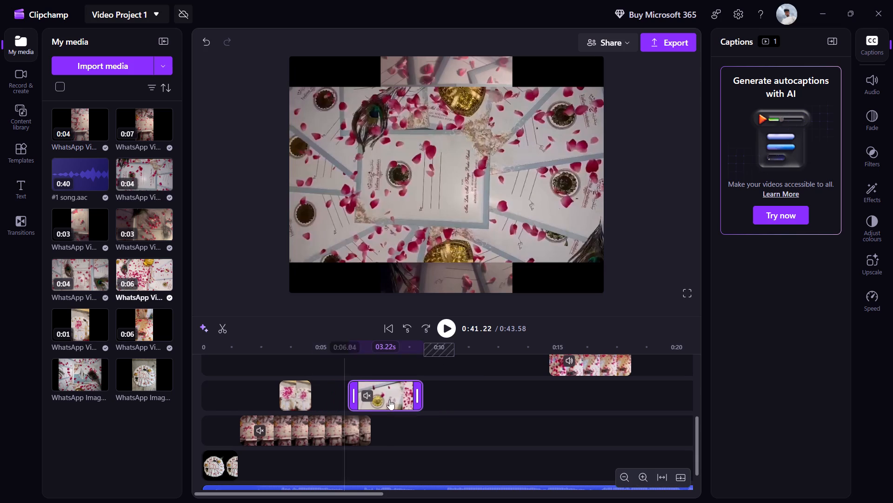
# Preview the short clip near 0:04 and the gold-ornament clip, and return the playhead to the timeline start.
pyautogui.doubleClick(299, 394)
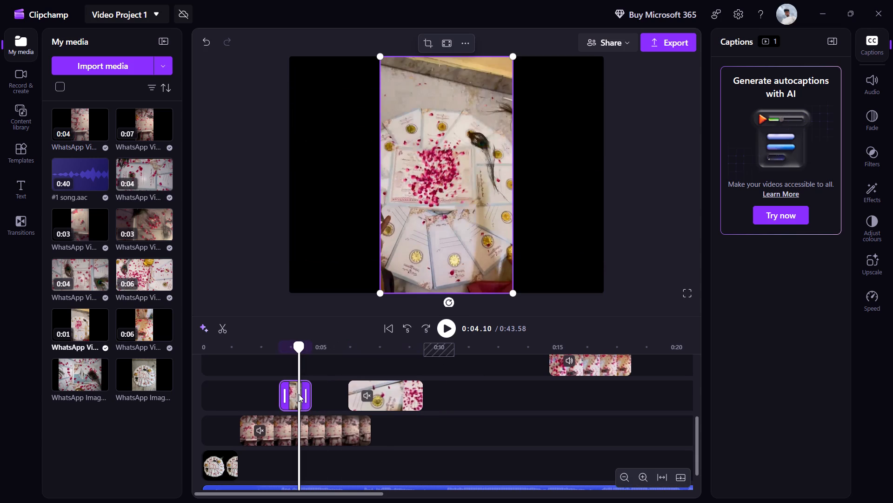
pyautogui.doubleClick(383, 401)
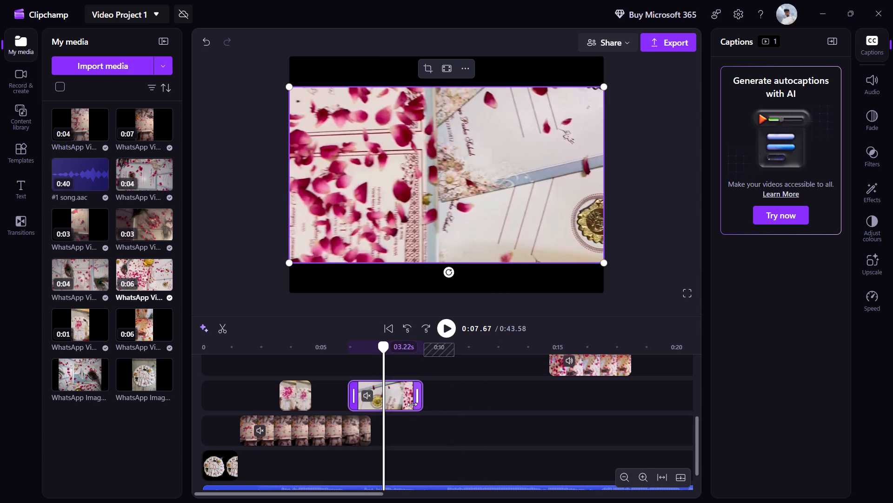
pyautogui.moveTo(386, 347); pyautogui.dragTo(387, 348)
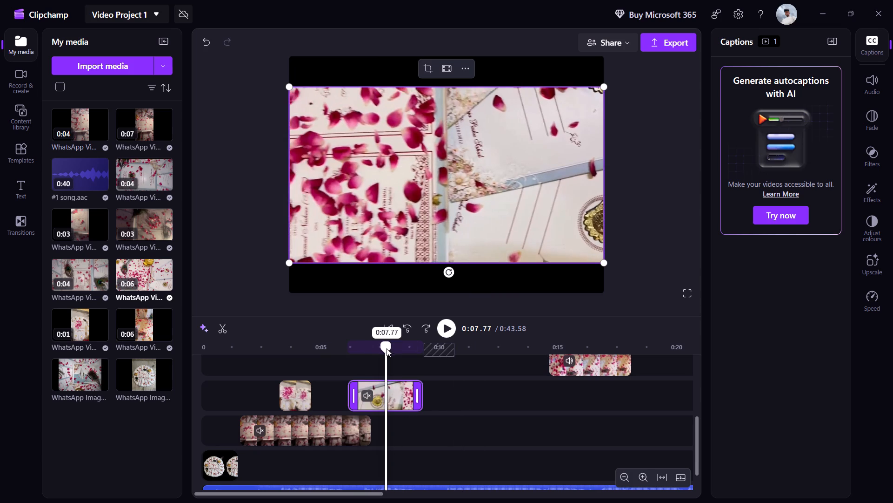
pyautogui.moveTo(387, 348); pyautogui.dragTo(180, 347)
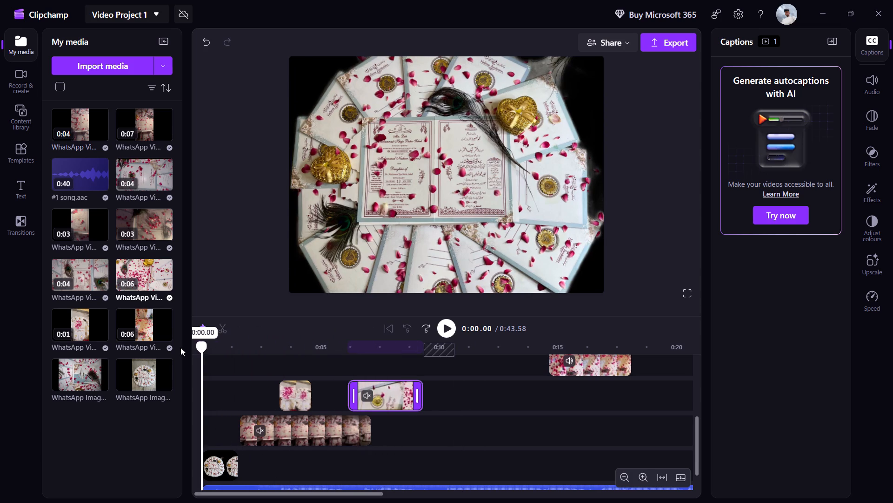
pyautogui.moveTo(180, 347); pyautogui.dragTo(177, 340)
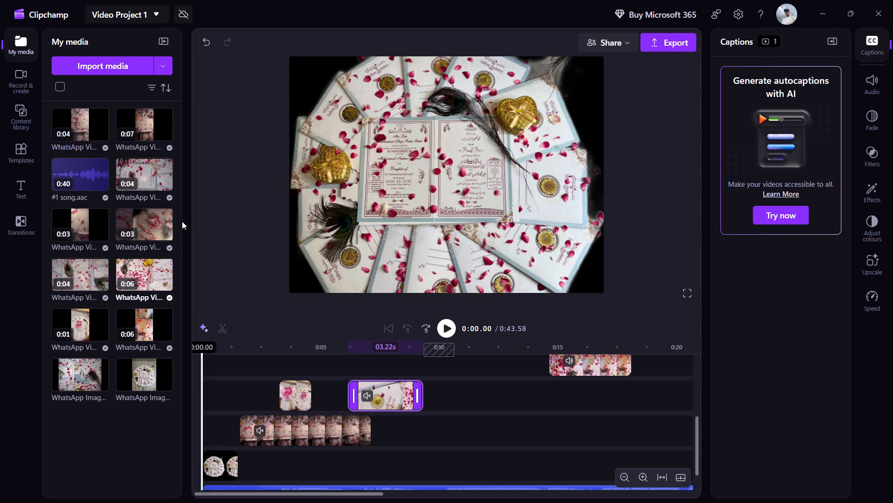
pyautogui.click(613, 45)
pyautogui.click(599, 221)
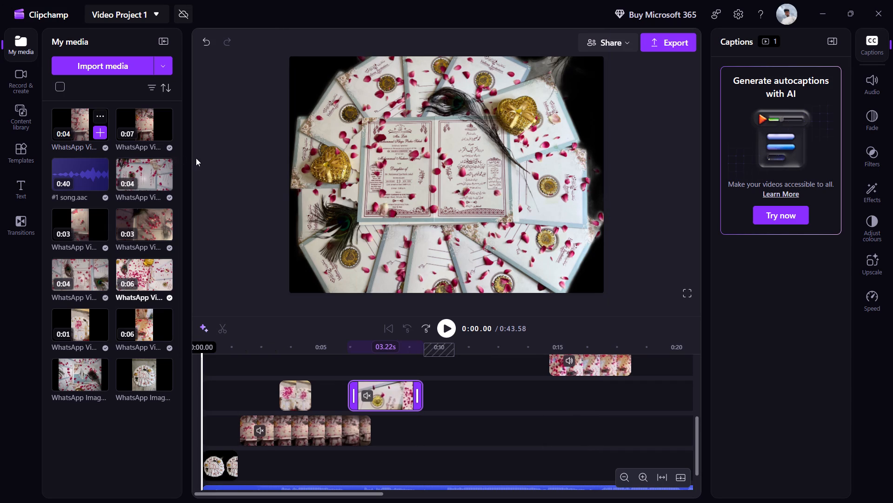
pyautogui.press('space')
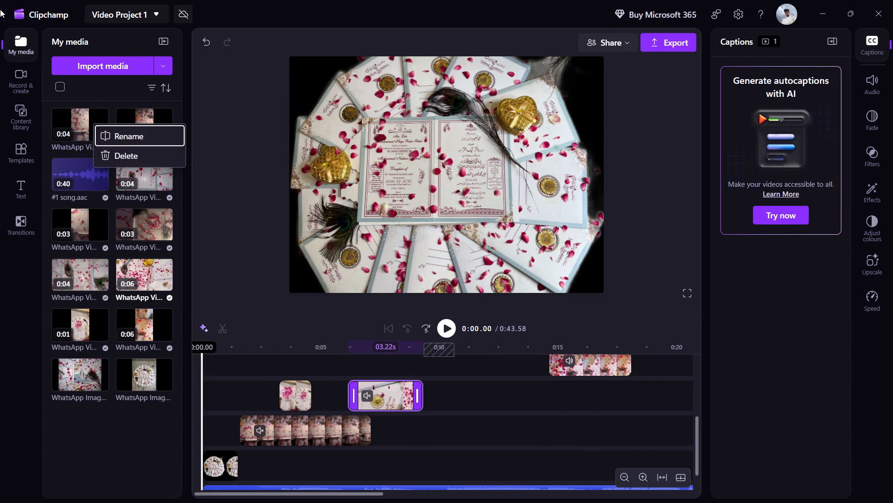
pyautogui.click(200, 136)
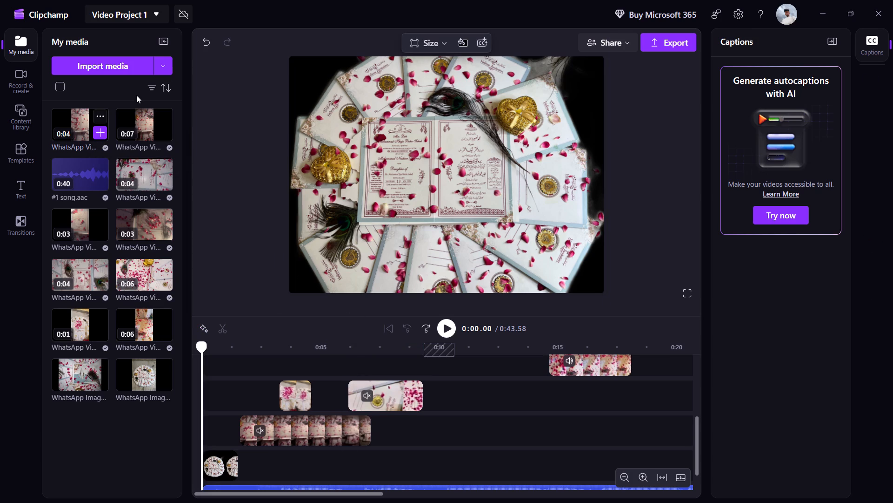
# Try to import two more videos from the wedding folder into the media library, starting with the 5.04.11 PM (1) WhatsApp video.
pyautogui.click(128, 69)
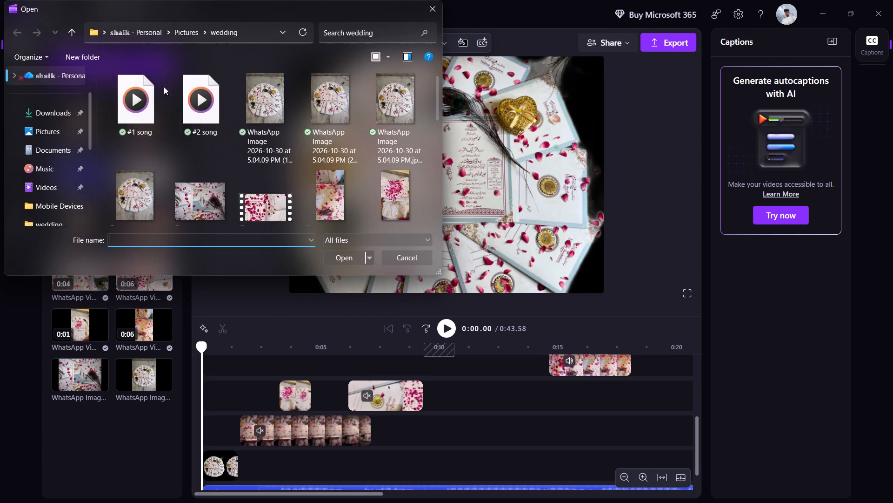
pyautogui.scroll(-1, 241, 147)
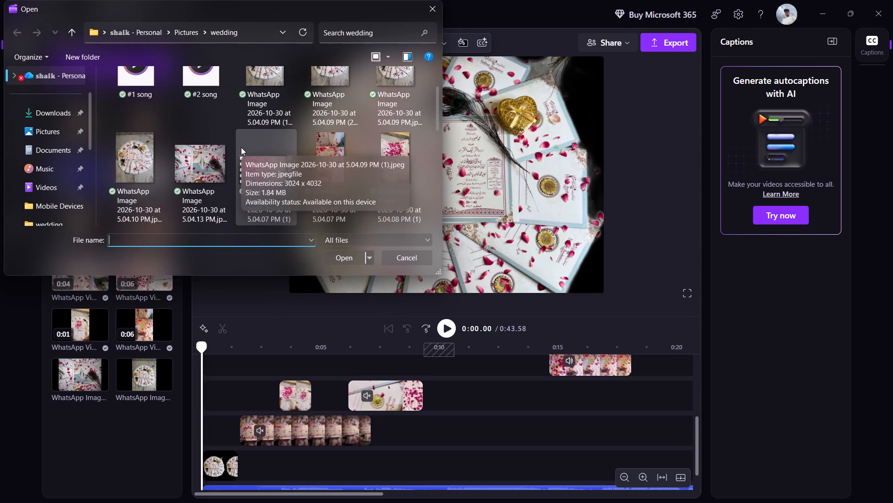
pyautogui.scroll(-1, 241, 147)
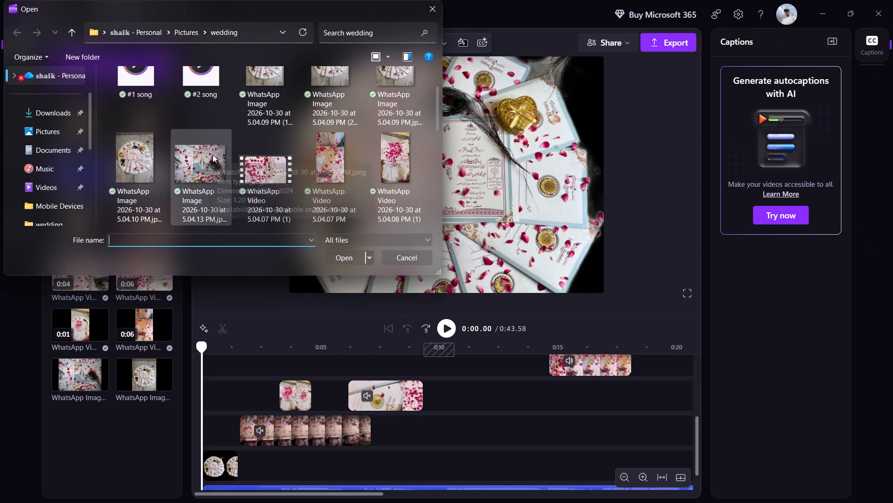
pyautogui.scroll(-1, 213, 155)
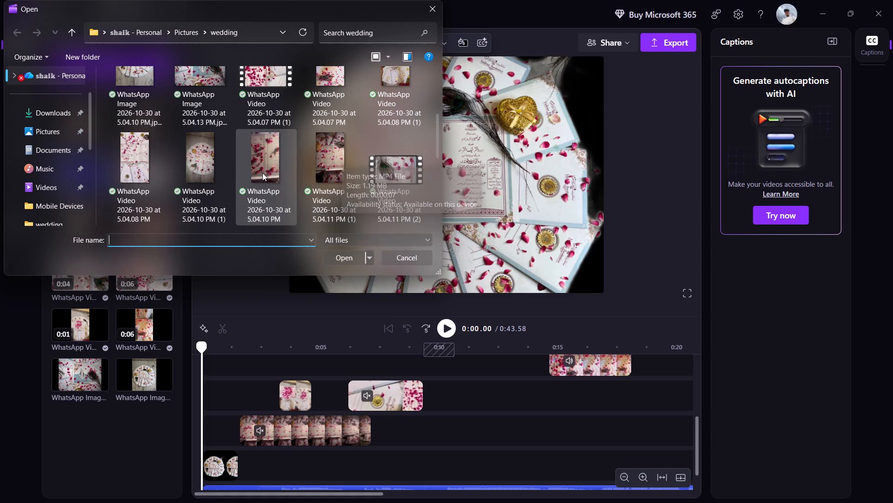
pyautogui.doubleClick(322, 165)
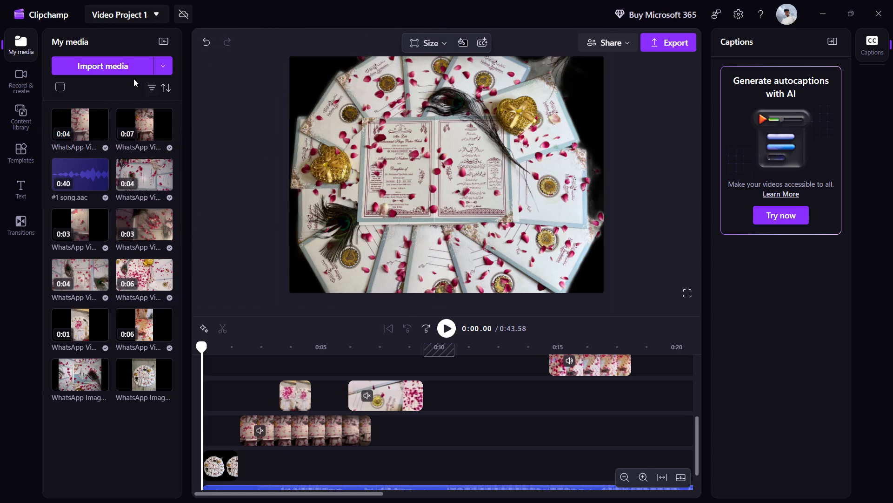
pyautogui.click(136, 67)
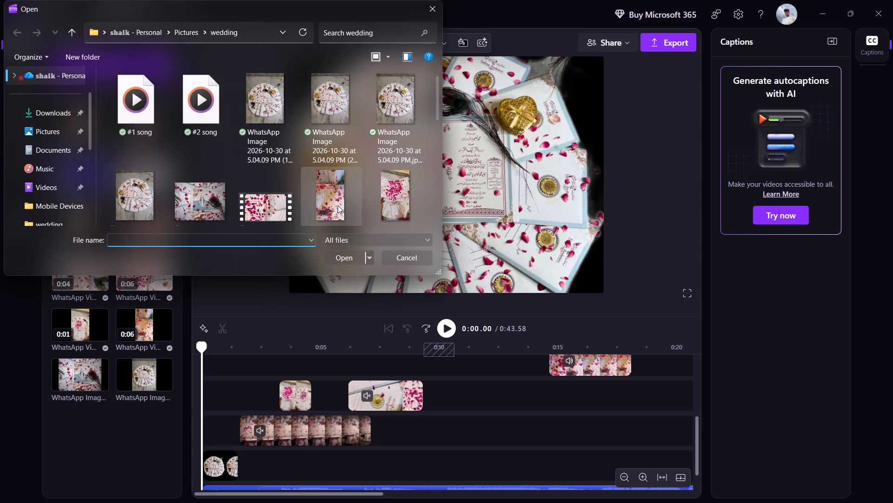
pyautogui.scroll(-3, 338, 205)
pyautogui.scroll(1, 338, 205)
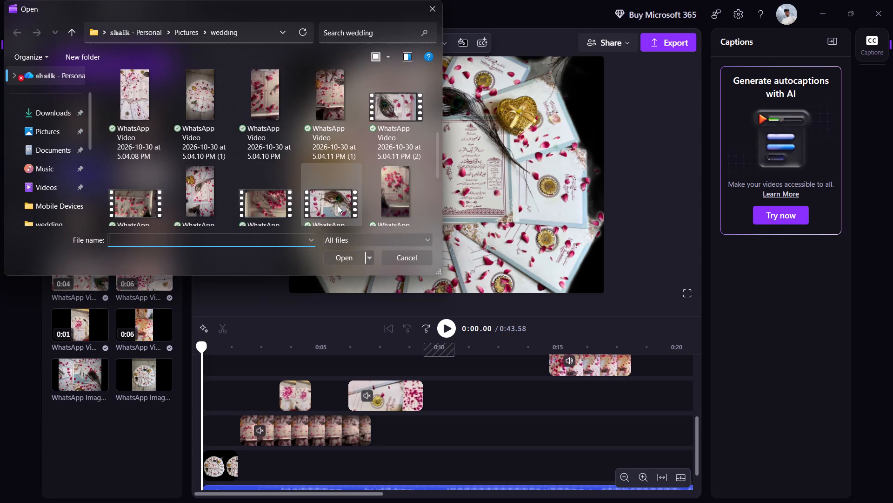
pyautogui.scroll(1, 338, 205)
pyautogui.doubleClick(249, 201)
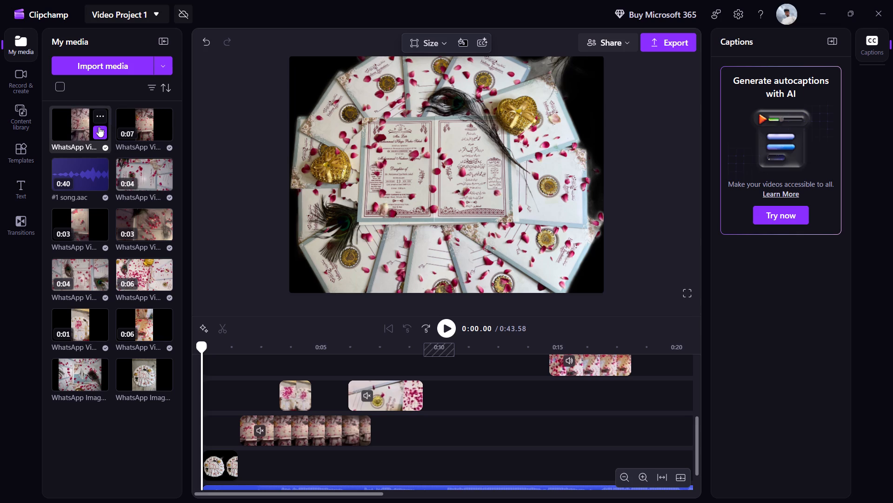
# Add the 0:04 WhatsApp video from 5.04.10 PM to the top track, preview it, and move it to start at about 0:12.
pyautogui.click(98, 132)
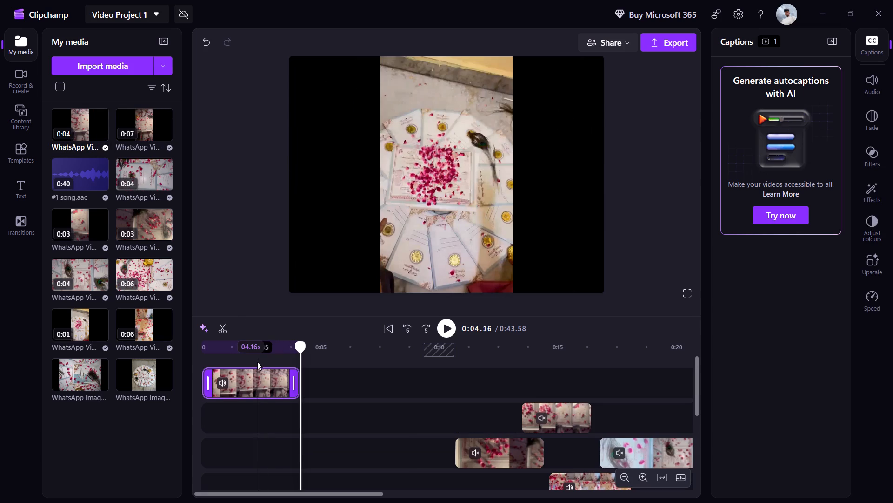
pyautogui.click(271, 378)
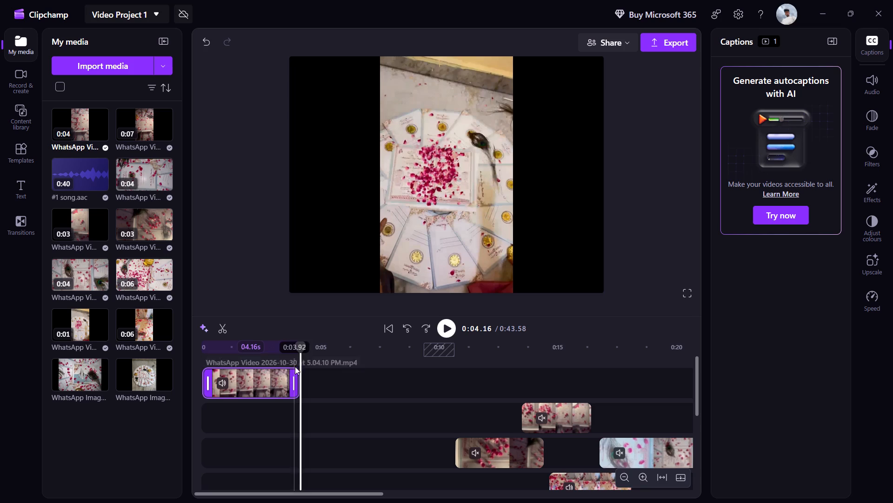
pyautogui.moveTo(298, 348); pyautogui.dragTo(217, 345)
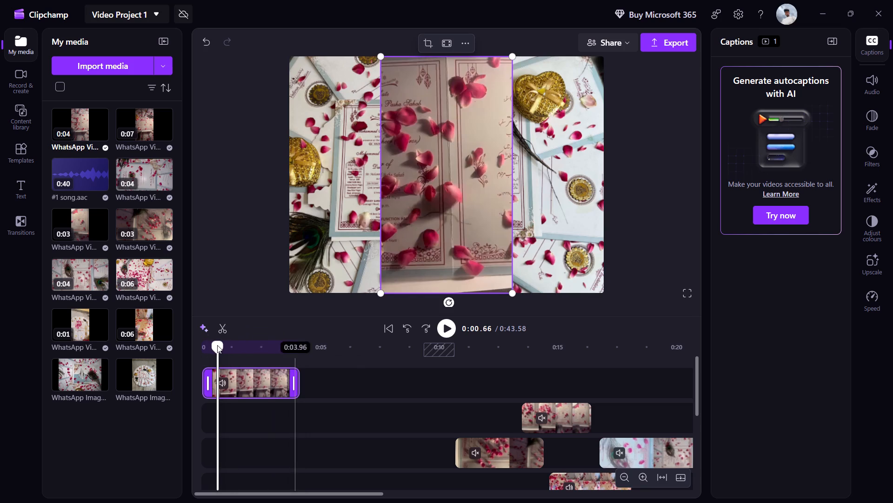
pyautogui.click(443, 331)
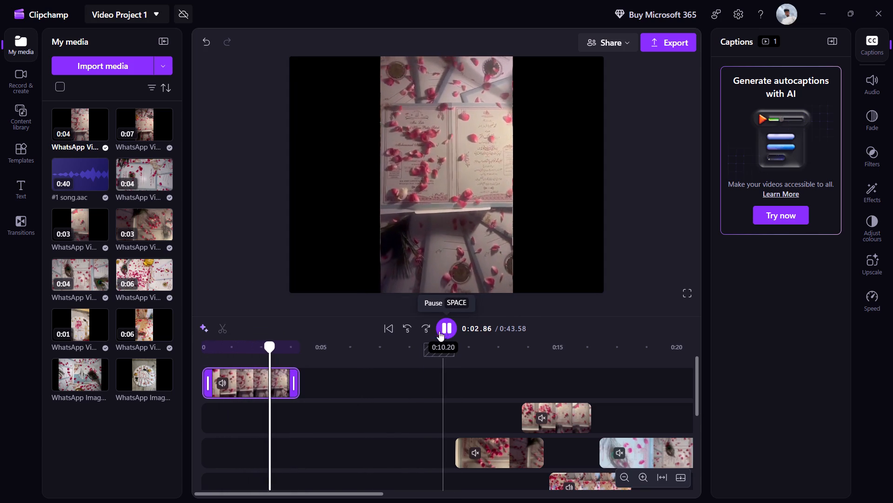
pyautogui.moveTo(275, 384); pyautogui.dragTo(513, 405)
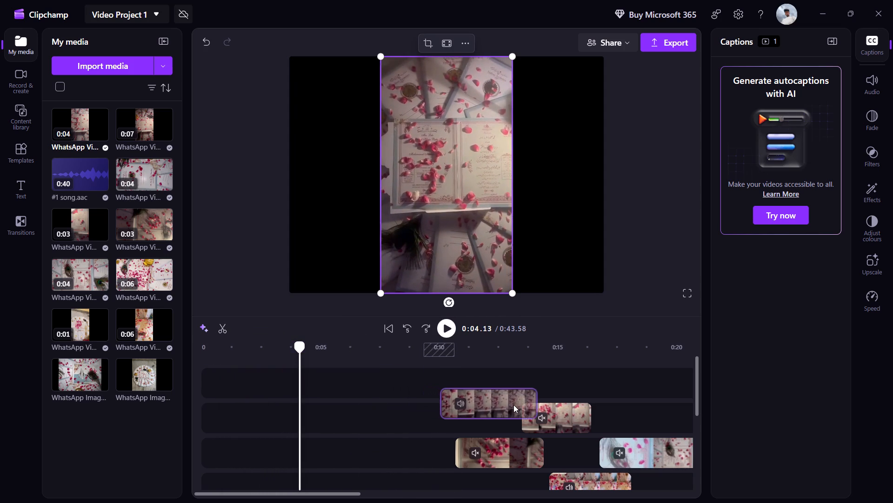
pyautogui.moveTo(513, 405); pyautogui.dragTo(559, 394)
# Play the timeline from the beginning up to about 0:12 and examine how the opening clips follow each other.
pyautogui.scroll(-1, 476, 436)
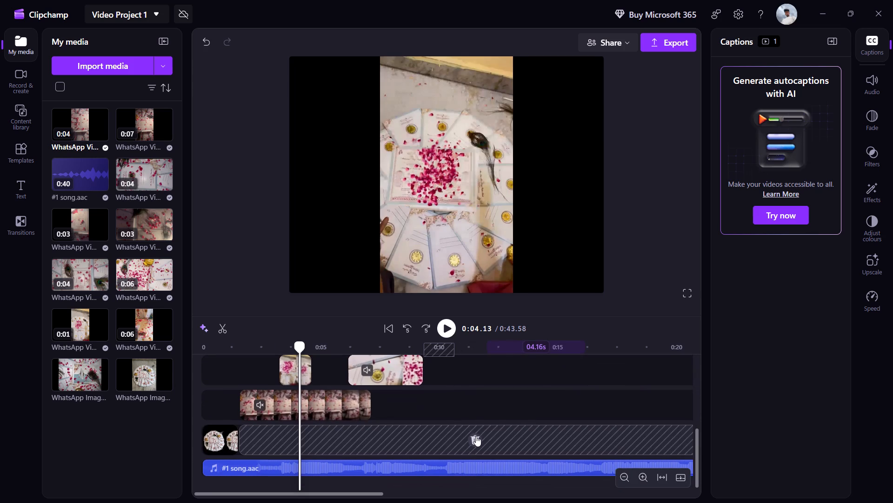
pyautogui.scroll(-1, 476, 436)
pyautogui.moveTo(302, 341); pyautogui.dragTo(205, 357)
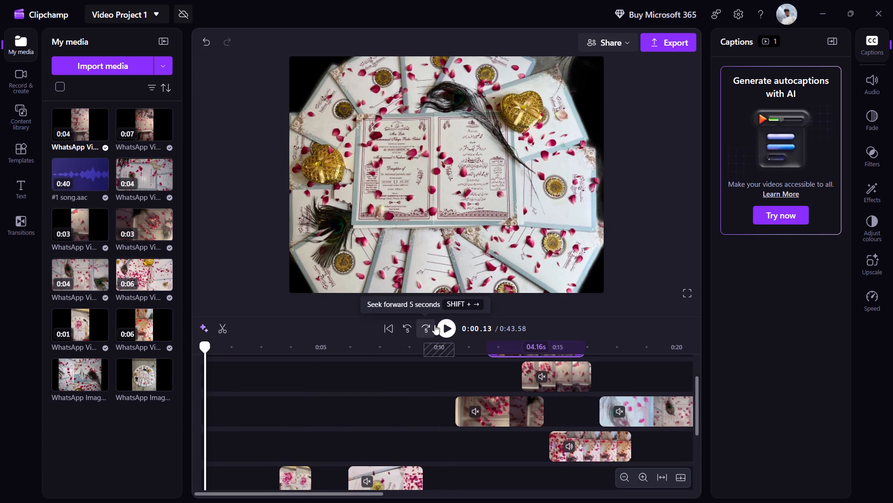
pyautogui.press('space')
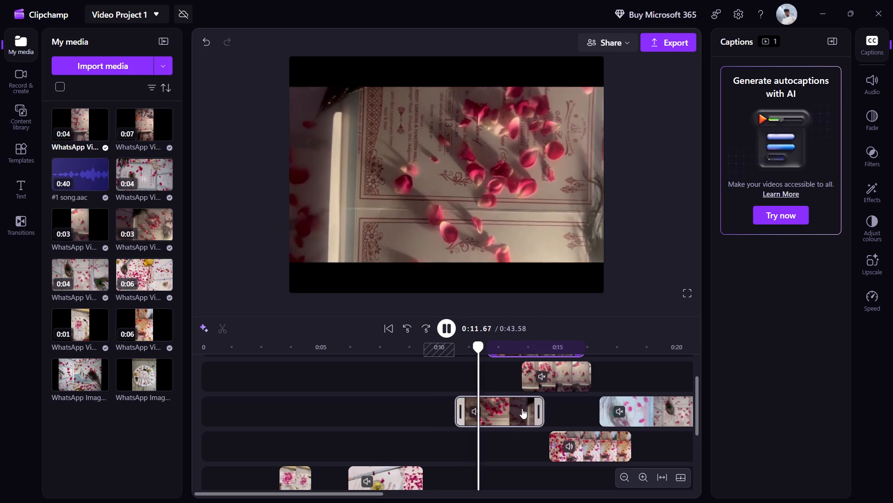
# Move the dark petal clip near 0:11 earlier along its track, starting at about 0:09.
pyautogui.moveTo(522, 408); pyautogui.dragTo(488, 409)
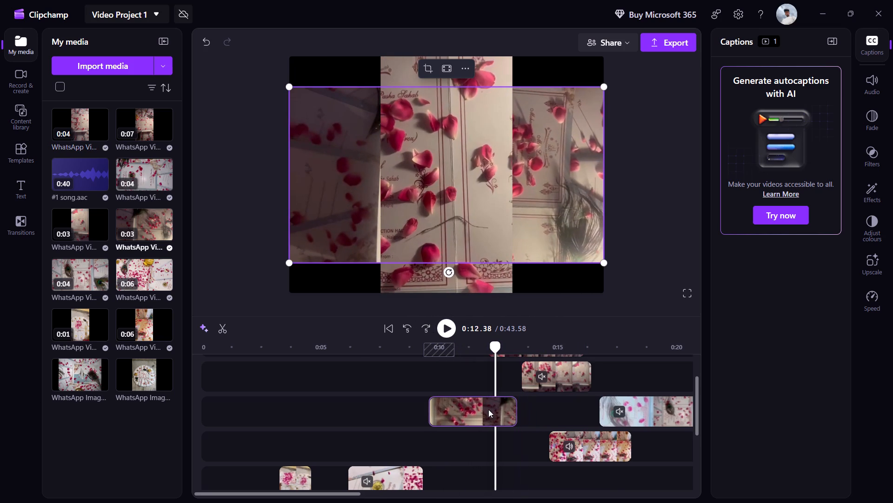
pyautogui.moveTo(488, 409); pyautogui.dragTo(480, 410)
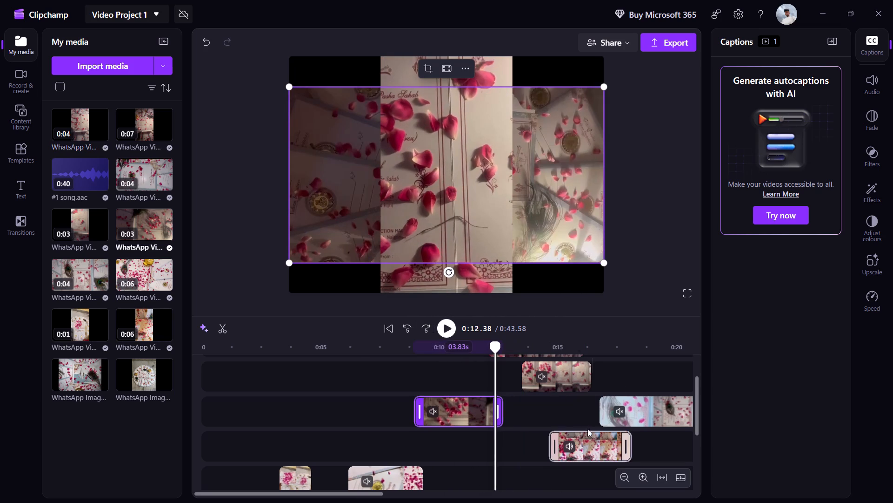
# Move the unmuted red-petal clip near 0:15 earlier along its track, starting at about 0:13.
pyautogui.moveTo(594, 437); pyautogui.dragTo(567, 441)
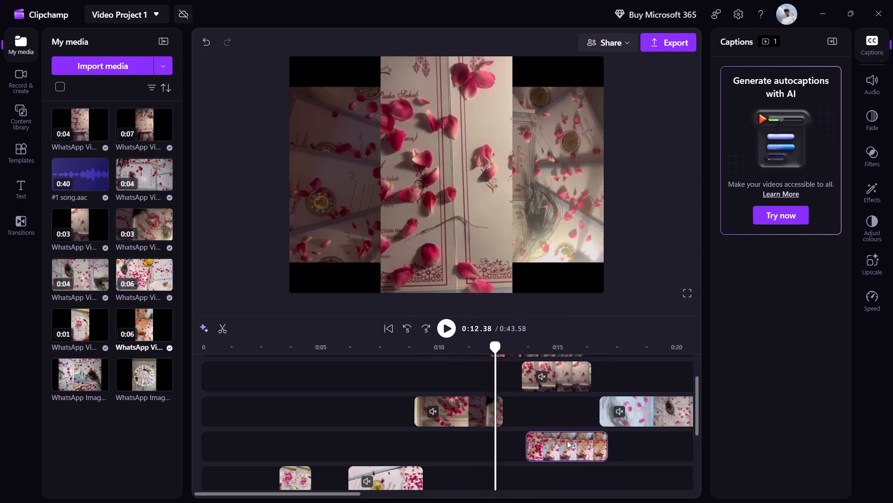
pyautogui.moveTo(567, 441); pyautogui.dragTo(554, 442)
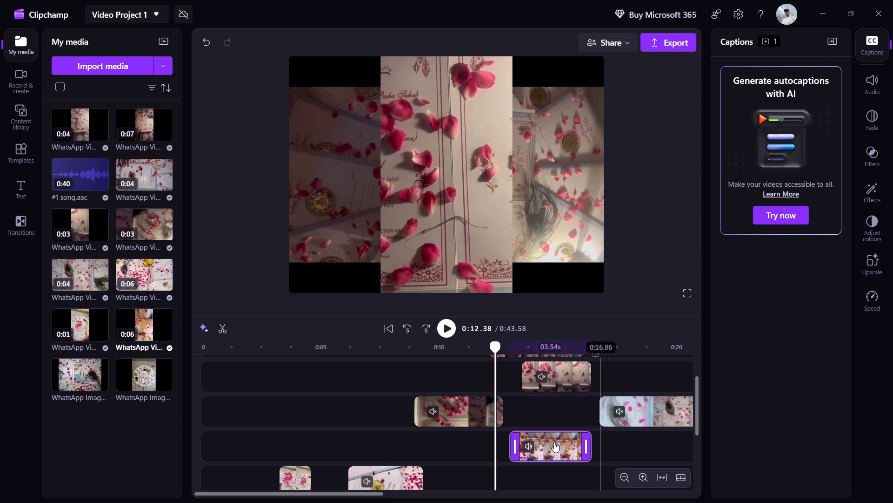
# Play the section from about 0:12 to 0:17 and compare the overlapping petal clips stacked there.
pyautogui.click(449, 336)
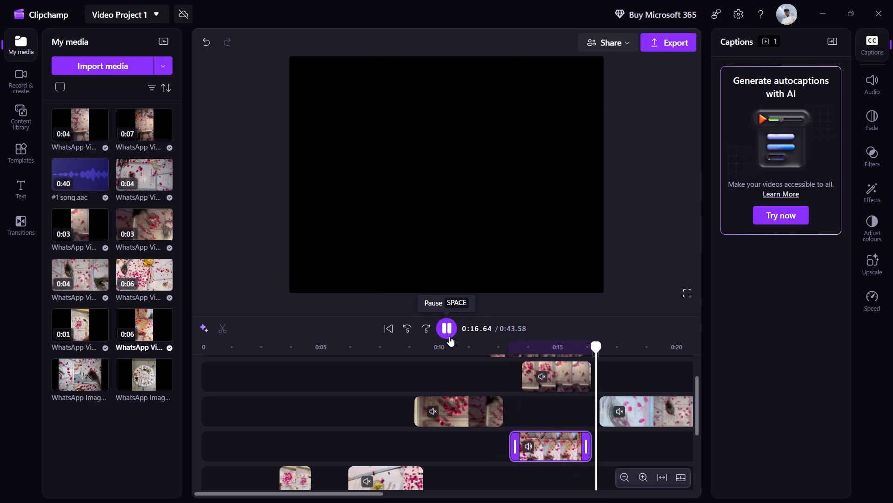
pyautogui.click(449, 336)
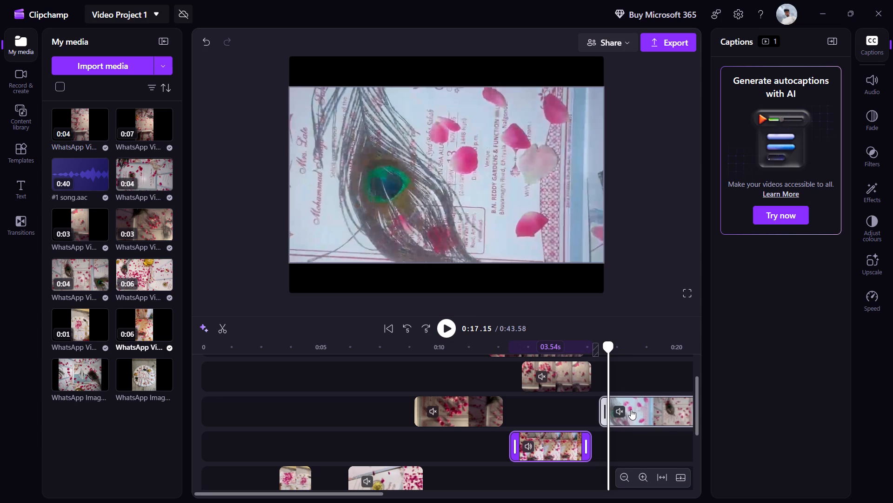
pyautogui.doubleClick(557, 440)
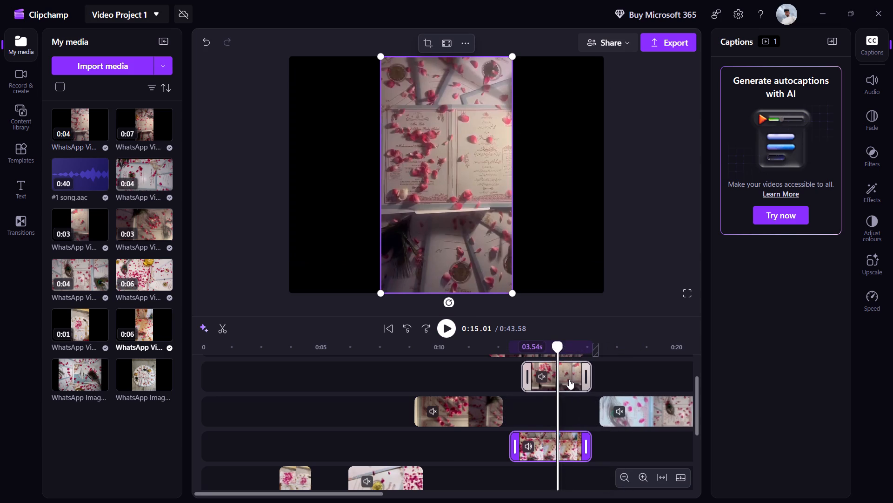
pyautogui.doubleClick(569, 379)
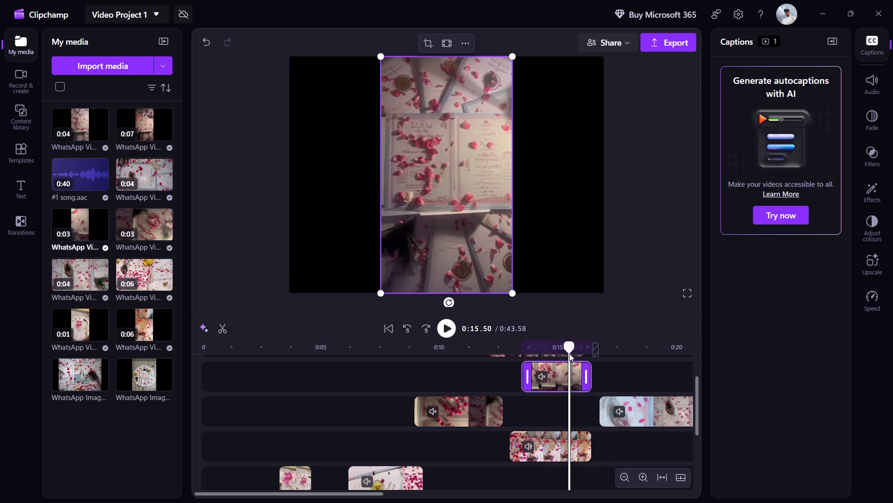
pyautogui.moveTo(569, 352); pyautogui.dragTo(535, 353)
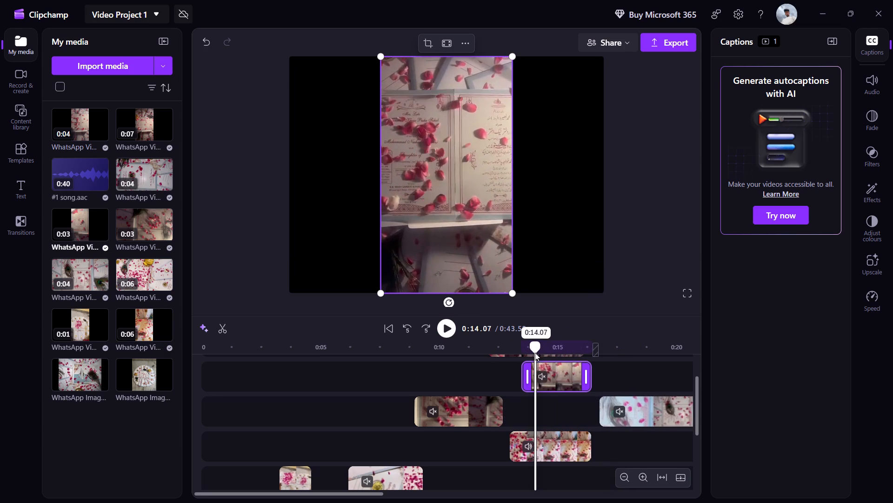
pyautogui.moveTo(535, 353); pyautogui.dragTo(567, 363)
pyautogui.doubleClick(557, 375)
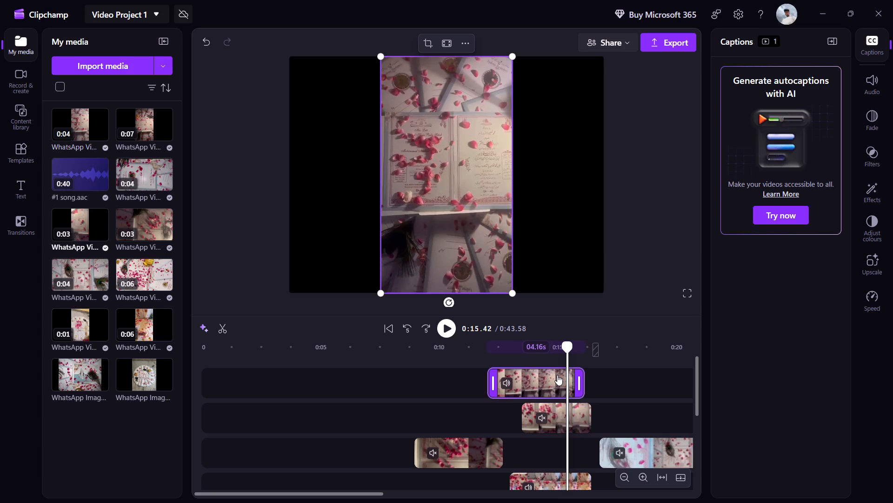
pyautogui.moveTo(560, 344); pyautogui.dragTo(508, 347)
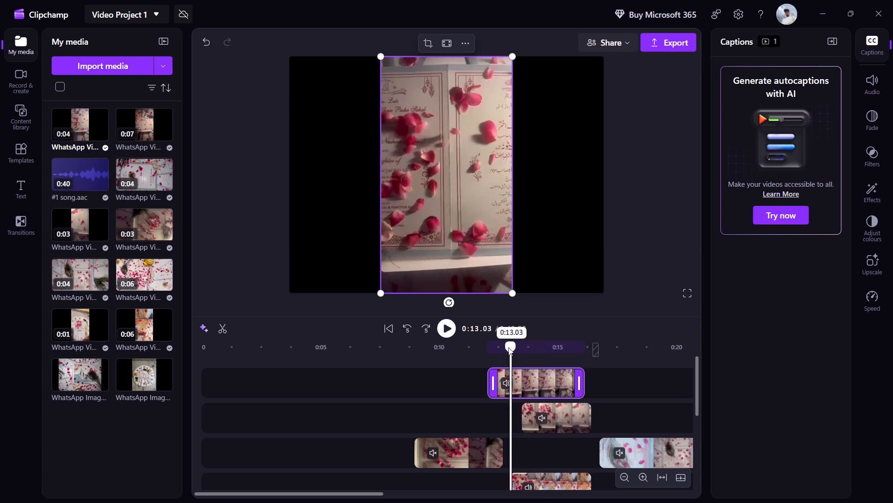
pyautogui.moveTo(508, 347); pyautogui.dragTo(524, 349)
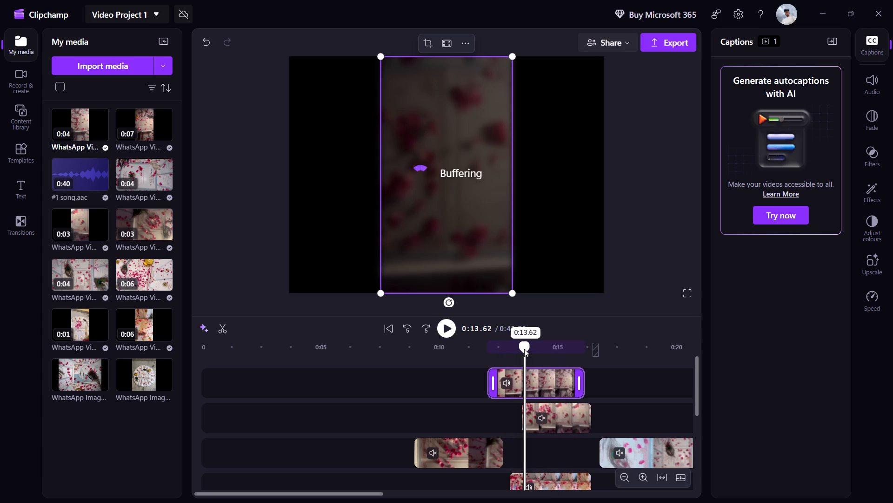
pyautogui.moveTo(524, 349); pyautogui.dragTo(536, 361)
# Move the unmuted 4.16 s clip from the top track to the third track, starting at about 0:16.5, directly before the peacock-feather clip.
pyautogui.moveTo(539, 374); pyautogui.dragTo(611, 429)
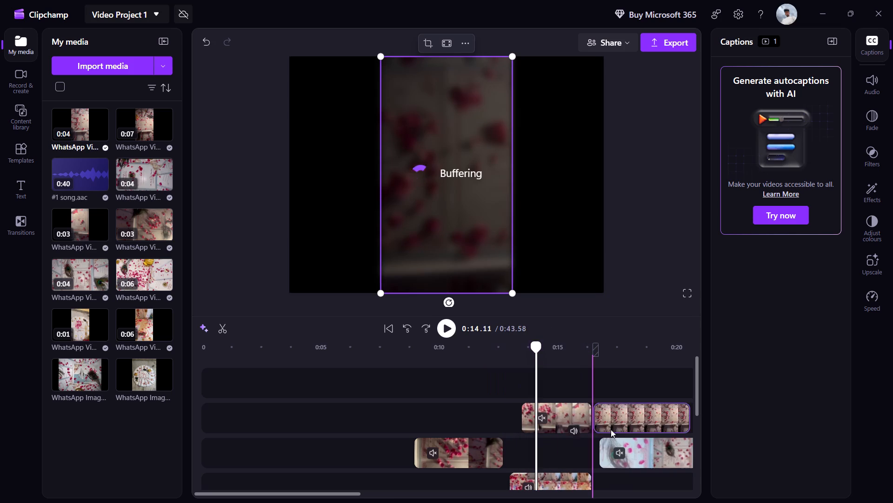
pyautogui.moveTo(611, 429); pyautogui.dragTo(652, 367)
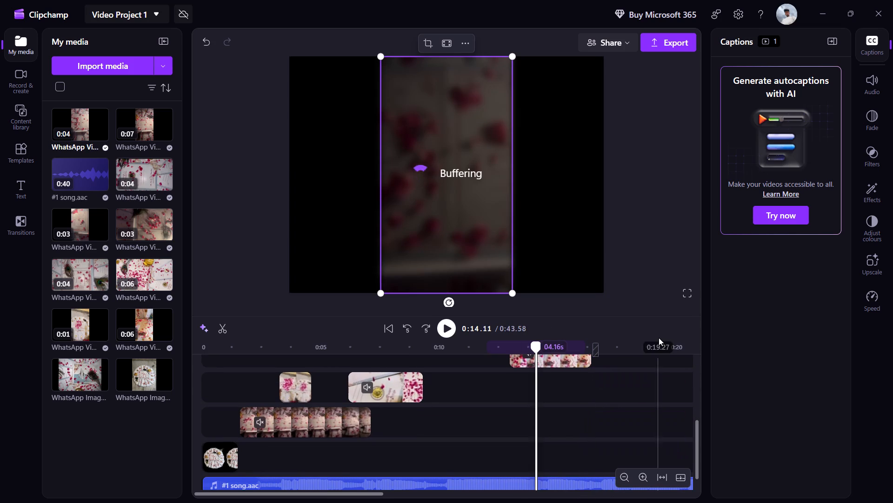
pyautogui.click(636, 326)
pyautogui.scroll(1, 639, 400)
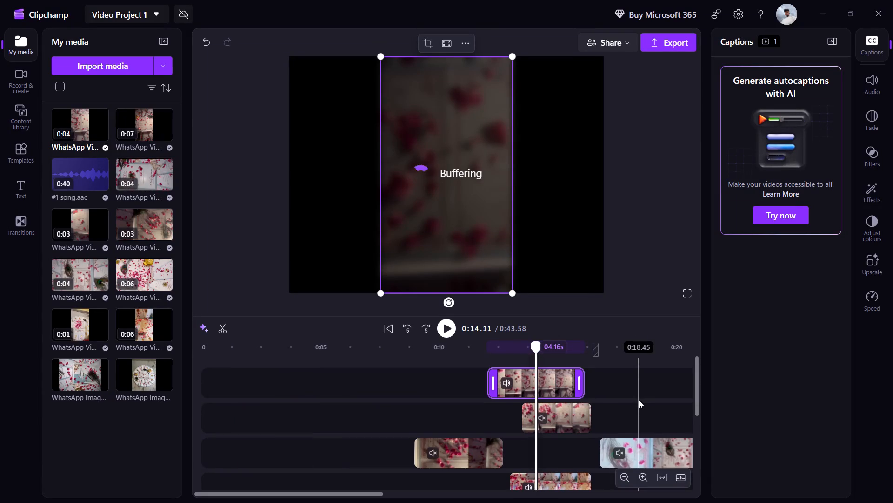
pyautogui.scroll(1, 639, 400)
pyautogui.moveTo(567, 361); pyautogui.dragTo(654, 424)
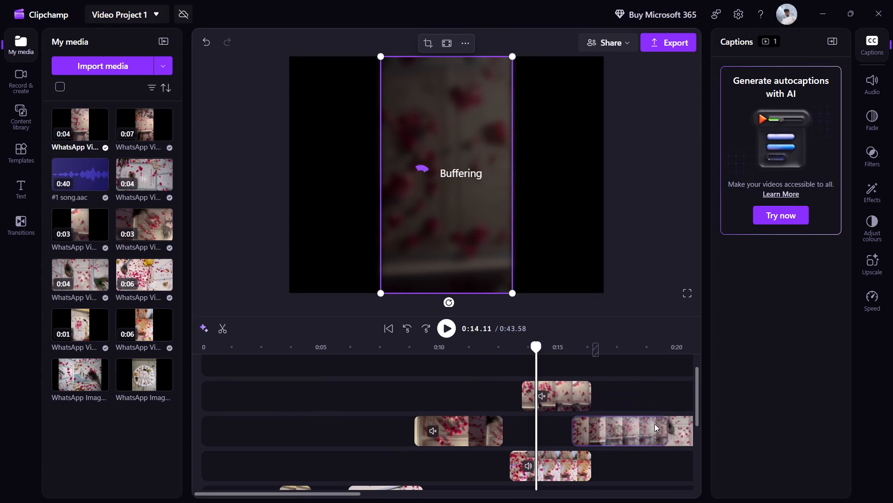
pyautogui.moveTo(654, 424); pyautogui.dragTo(673, 425)
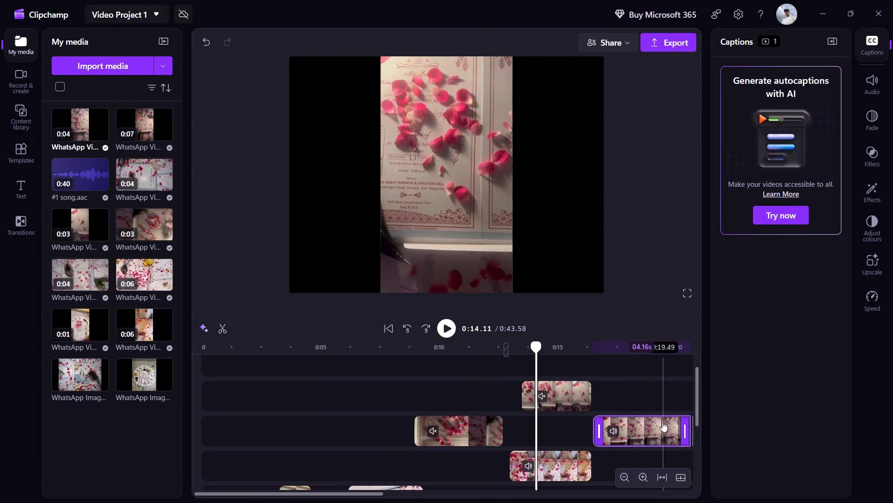
# Move the muted peacock-feather clip up to the top track, starting at about 0:13.
pyautogui.hscroll(-1, 662, 421)
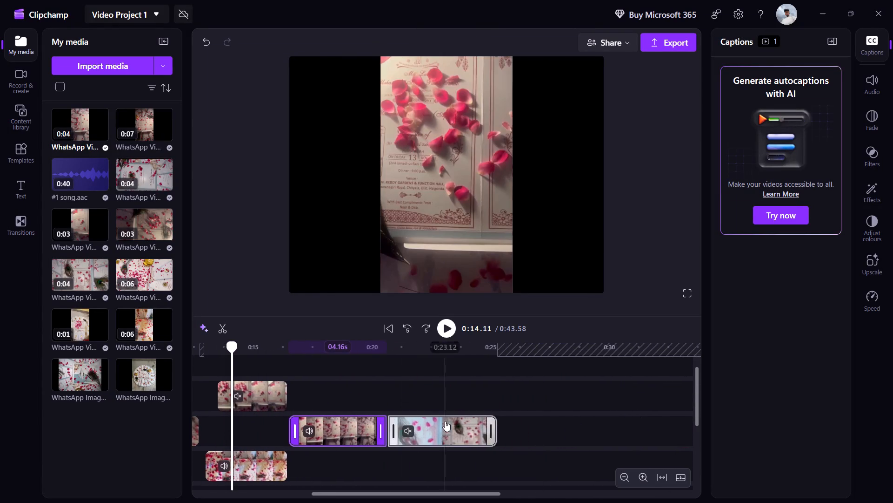
pyautogui.moveTo(445, 421); pyautogui.dragTo(271, 372)
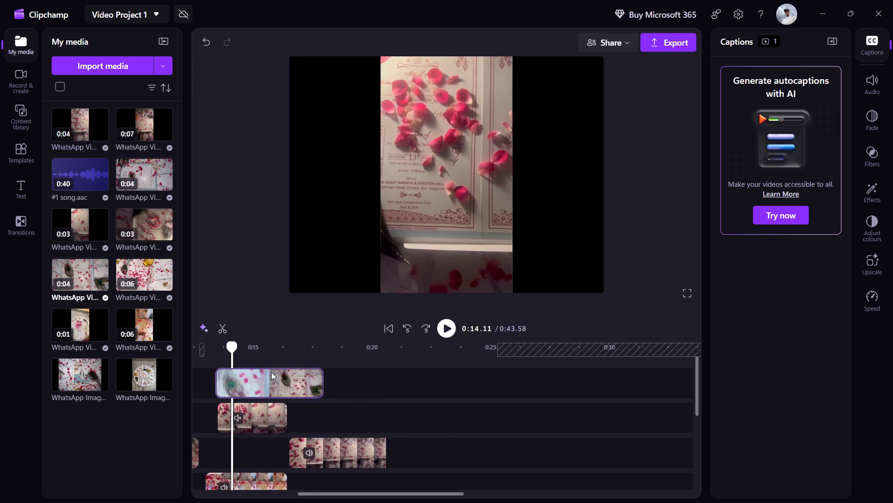
# Play the timeline from the beginning to about 0:17, replay from about 0:11, and examine how the clips overlap.
pyautogui.scroll(-3, 367, 423)
pyautogui.scroll(1, 367, 423)
pyautogui.hscroll(8, 367, 423)
pyautogui.click(367, 423)
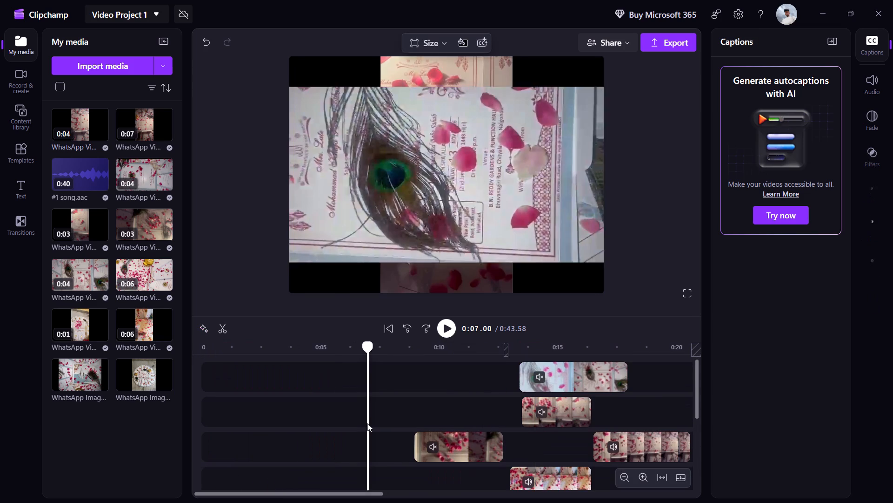
pyautogui.click(367, 423)
pyautogui.scroll(-4, 367, 423)
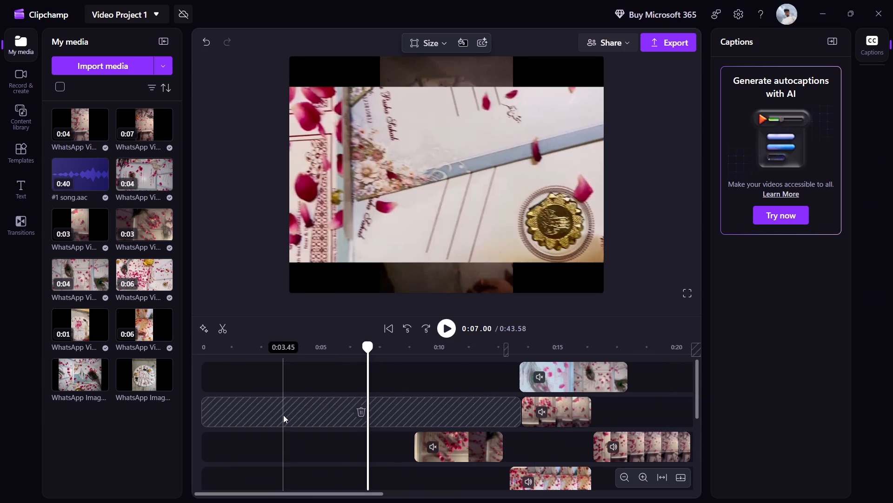
pyautogui.scroll(-3, 283, 415)
pyautogui.hscroll(3, 283, 415)
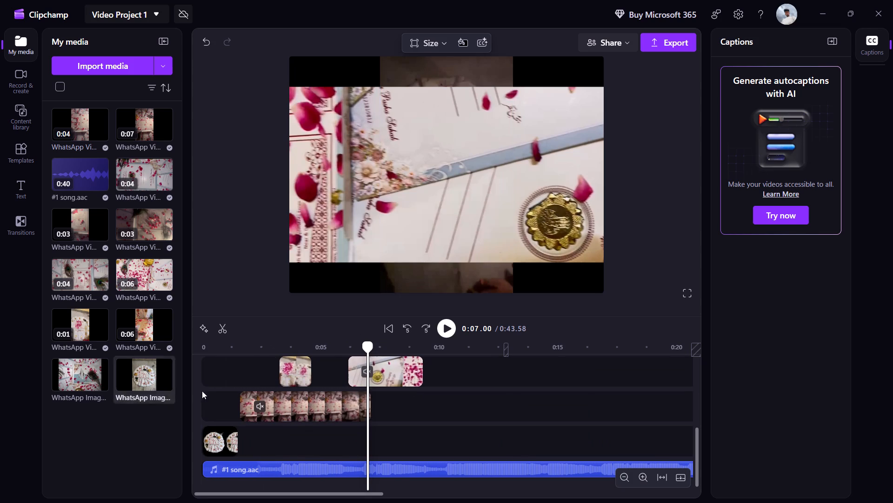
pyautogui.moveTo(365, 345); pyautogui.dragTo(172, 374)
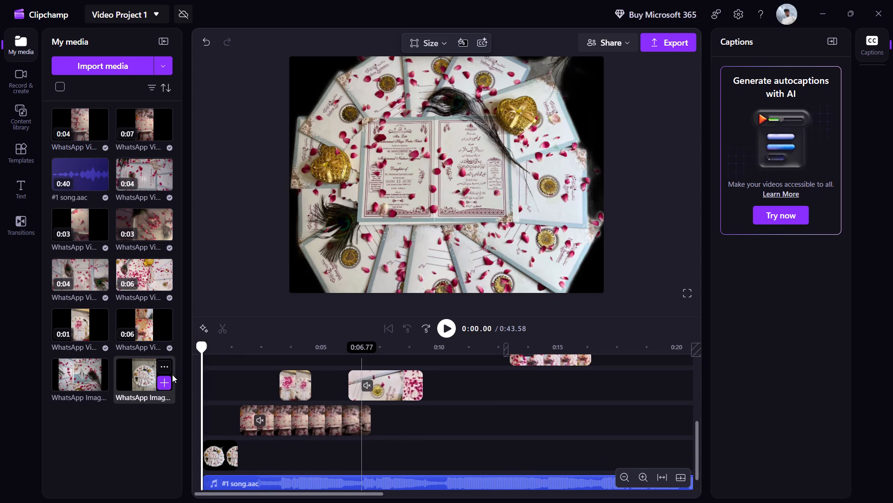
pyautogui.press('space')
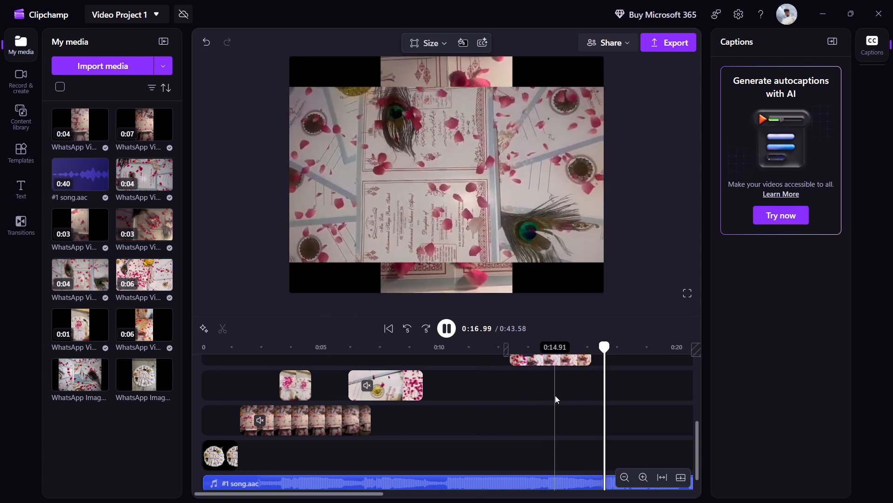
pyautogui.doubleClick(471, 408)
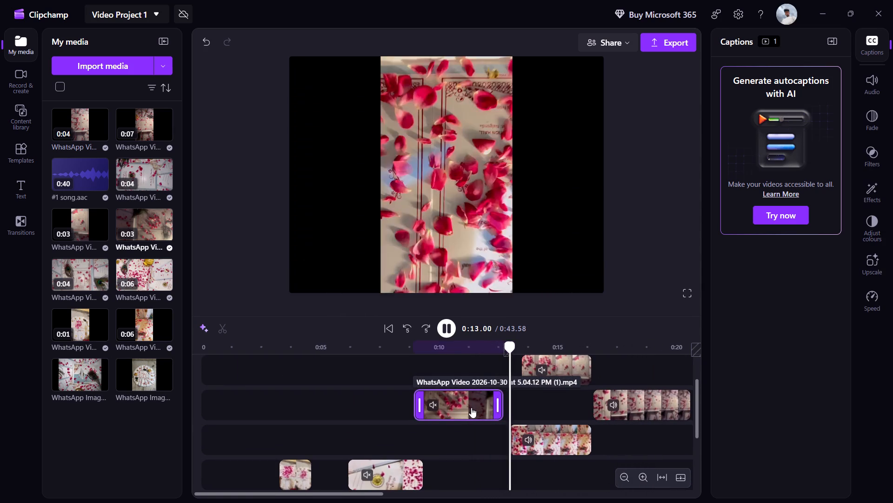
pyautogui.scroll(1, 526, 405)
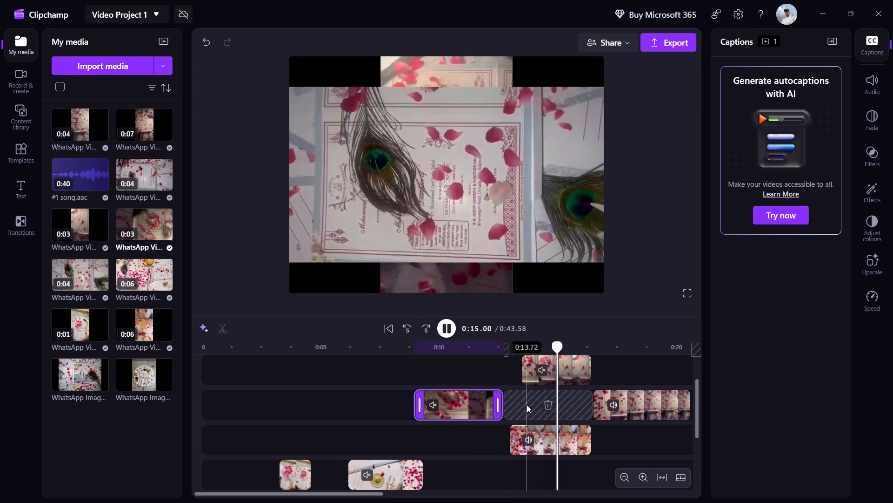
# Move the peacock-feather clip along the top track, starting at about 0:29.
pyautogui.click(560, 369)
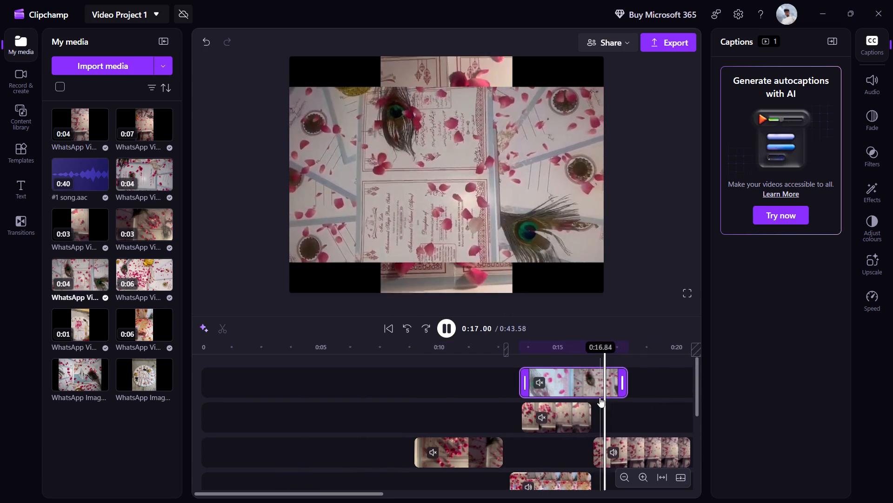
pyautogui.moveTo(586, 383); pyautogui.dragTo(704, 388)
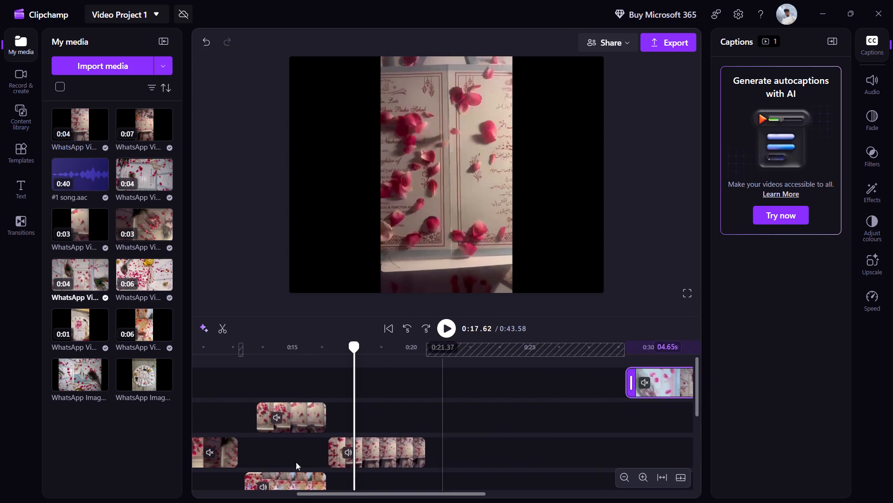
# Remove the gap before the muted 3.02 s clip on the second track and reposition the clip to start at 0:12.76.
pyautogui.hscroll(9, 291, 462)
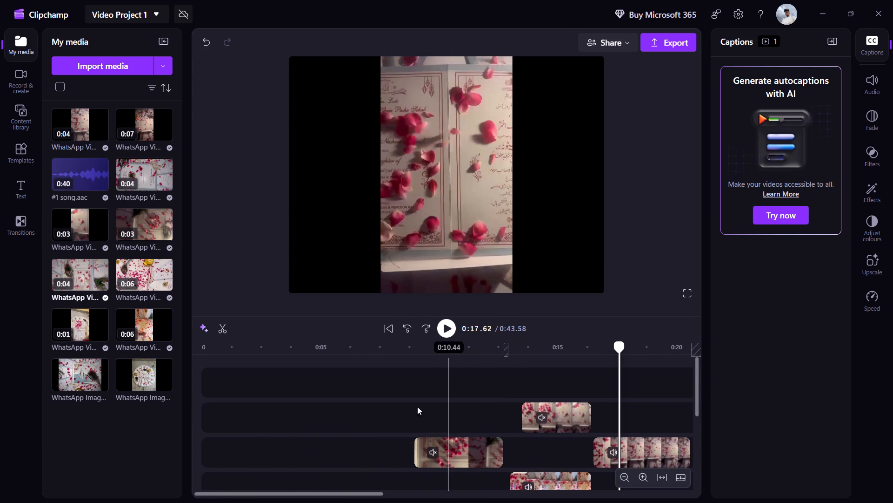
pyautogui.click(360, 413)
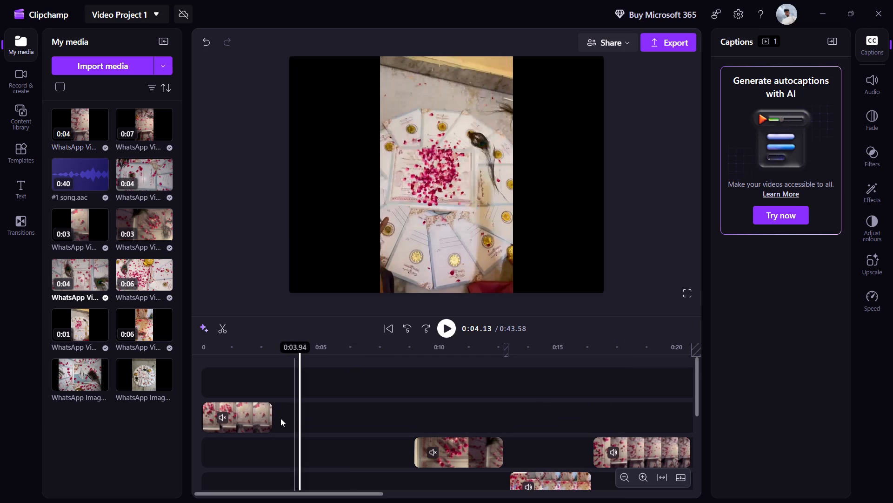
pyautogui.moveTo(259, 415); pyautogui.dragTo(560, 420)
# Play the timeline from the beginning to about 0:19, replay from about 0:14, and examine the repositioned clip's transition.
pyautogui.hscroll(5, 408, 423)
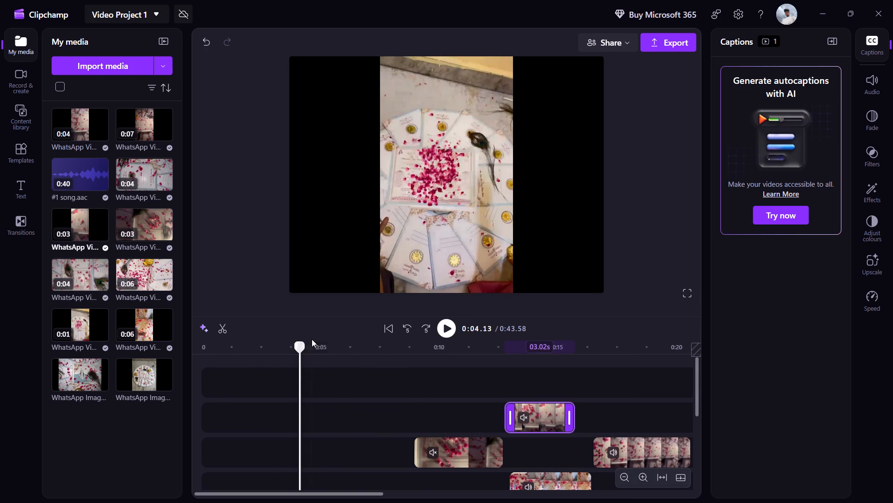
pyautogui.moveTo(303, 344); pyautogui.dragTo(184, 365)
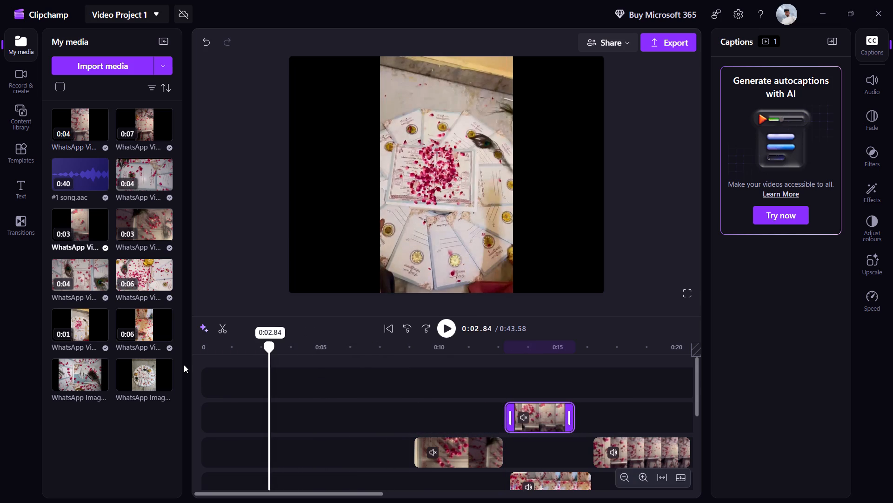
pyautogui.moveTo(184, 365); pyautogui.dragTo(148, 368)
pyautogui.press('space')
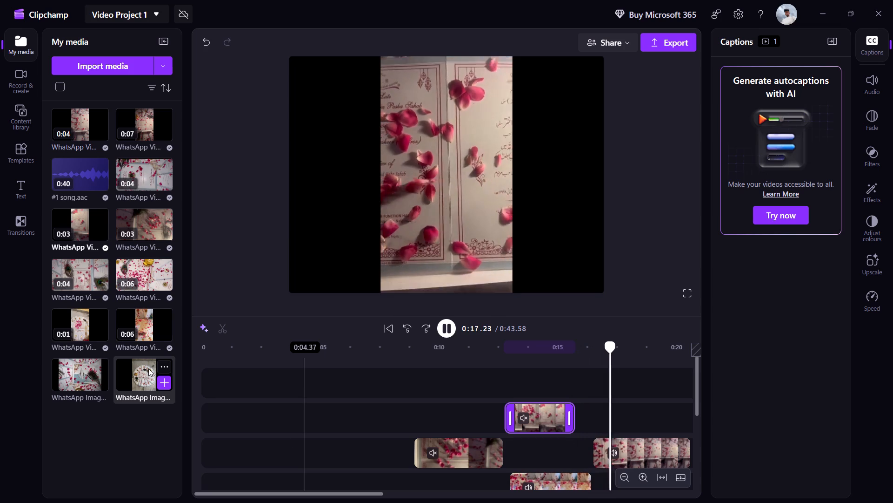
pyautogui.doubleClick(550, 423)
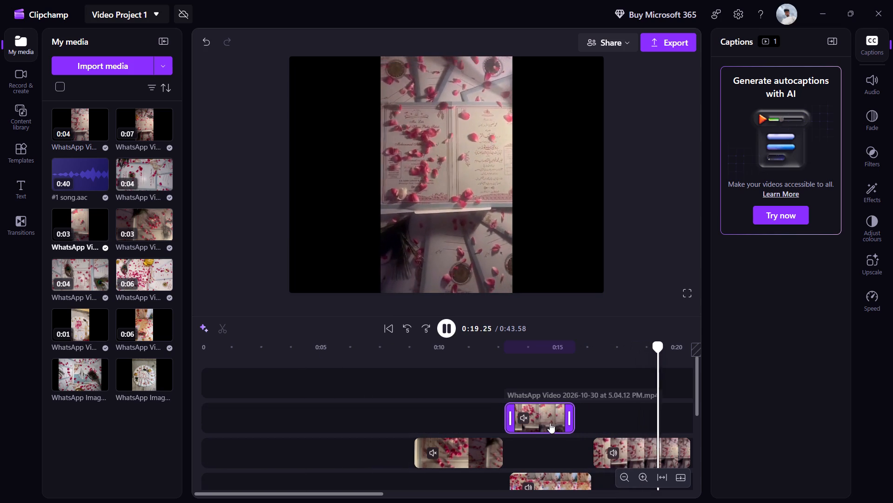
pyautogui.click(550, 423)
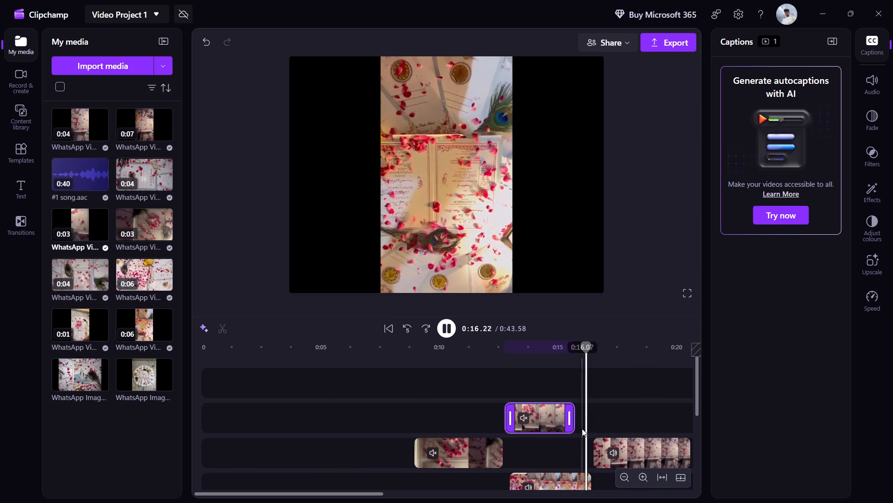
# Trim the end of the muted clip on the second track, shortening it to 2.49 s.
pyautogui.moveTo(572, 421); pyautogui.dragTo(567, 420)
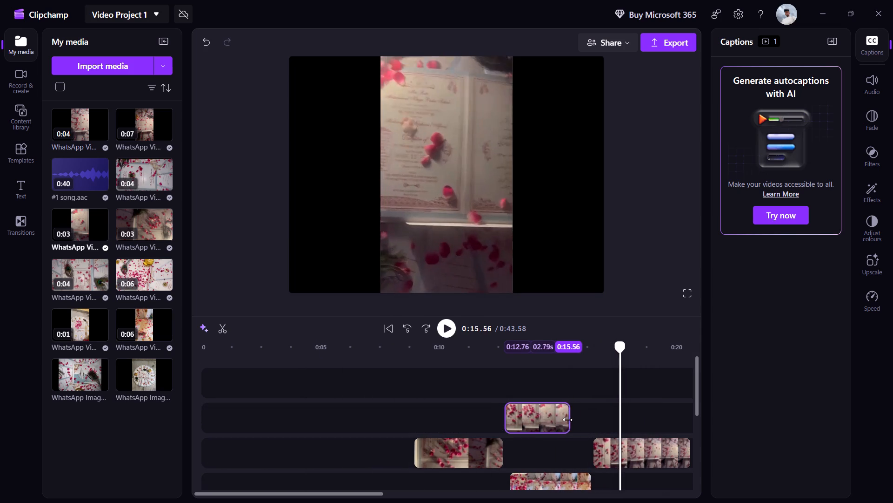
pyautogui.moveTo(567, 420); pyautogui.dragTo(561, 422)
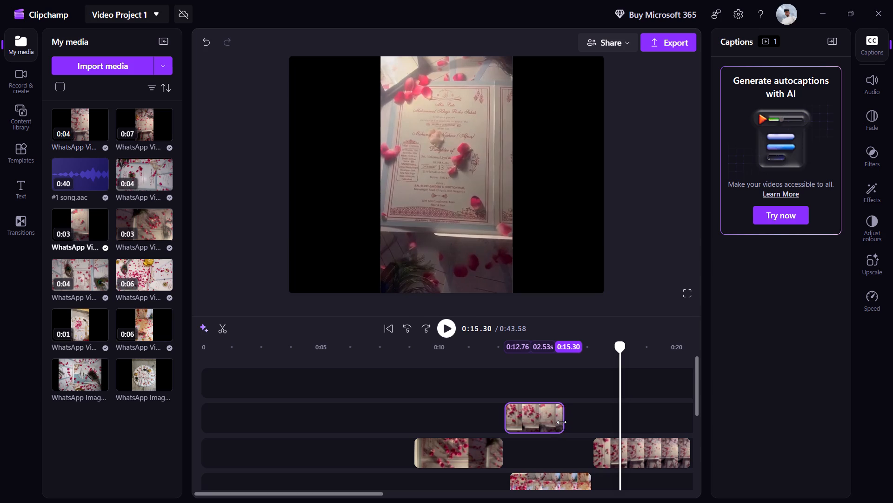
pyautogui.moveTo(561, 422); pyautogui.dragTo(560, 422)
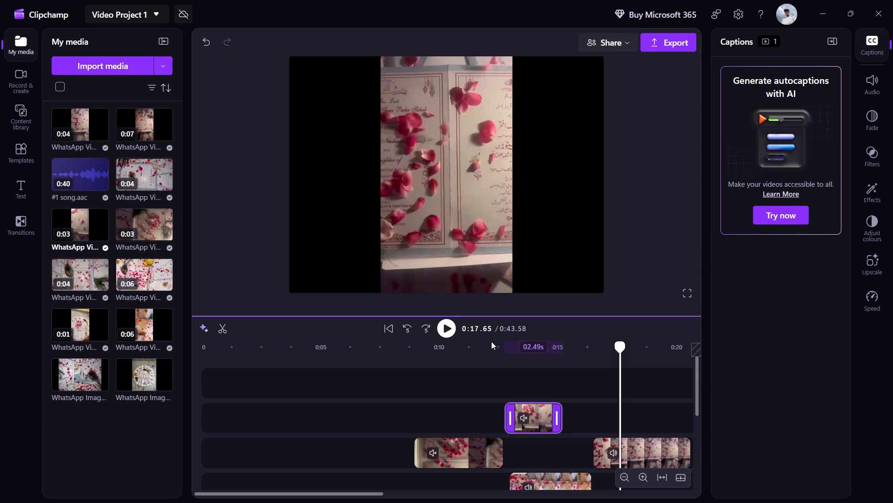
# Mute the unmuted clip on the third track starting at about 0:16.5 and play the timeline from 0:02.94.
pyautogui.moveTo(621, 347); pyautogui.dragTo(356, 358)
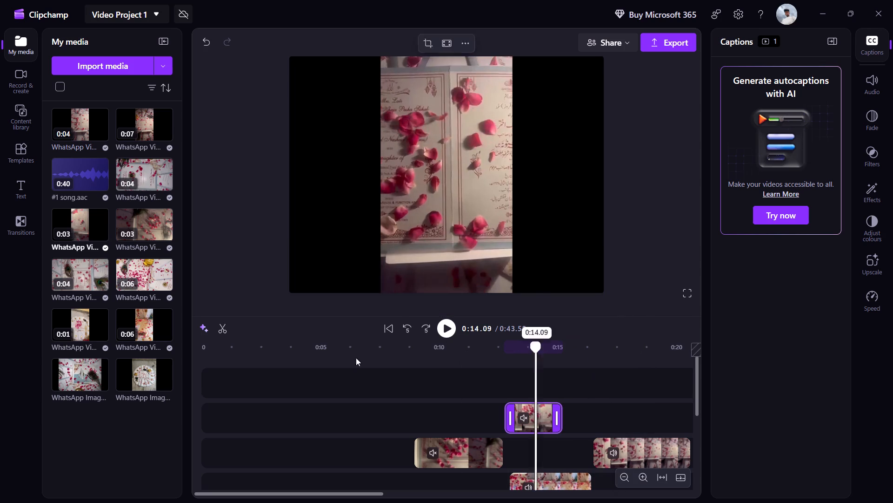
pyautogui.moveTo(356, 358); pyautogui.dragTo(271, 378)
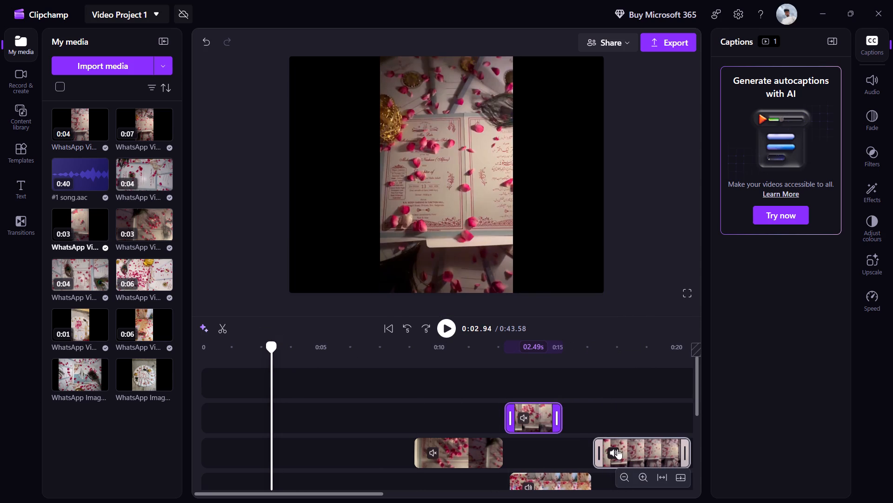
pyautogui.click(616, 449)
pyautogui.click(441, 325)
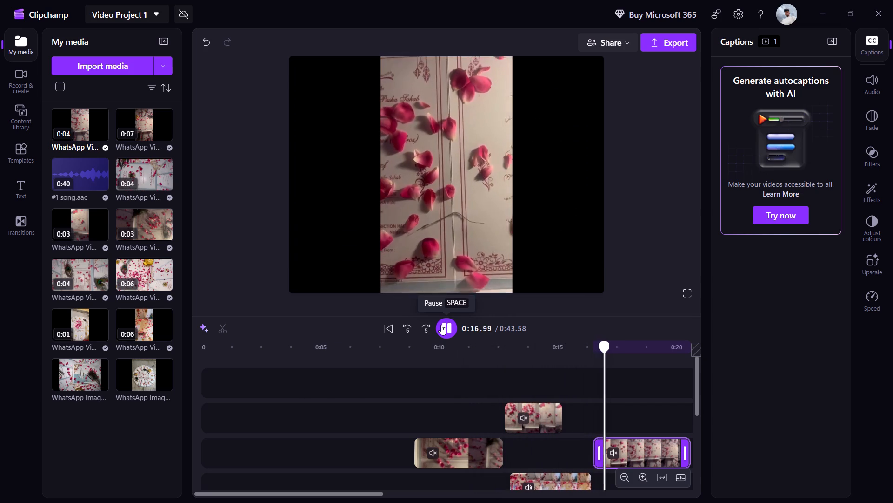
# Move the muted 2.49 s clip along the second track to start at about 0:23.7, past the end of the third-track clip.
pyautogui.moveTo(551, 418); pyautogui.dragTo(592, 409)
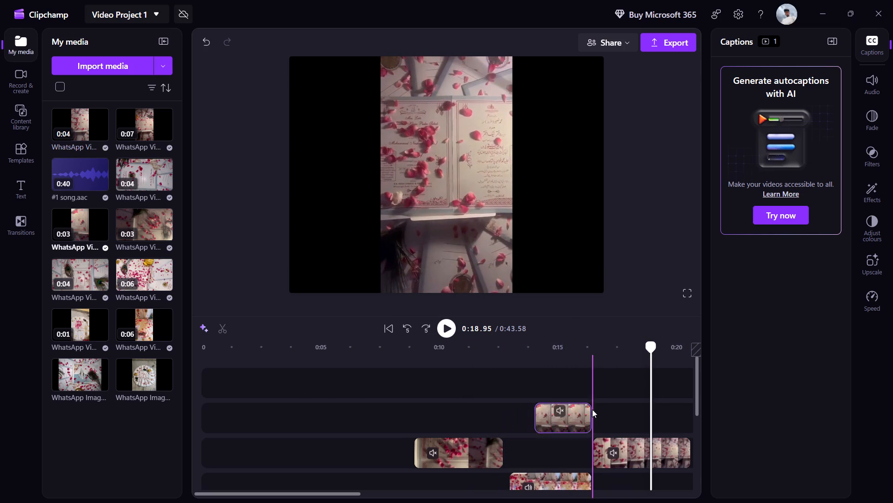
pyautogui.moveTo(592, 409); pyautogui.dragTo(645, 405)
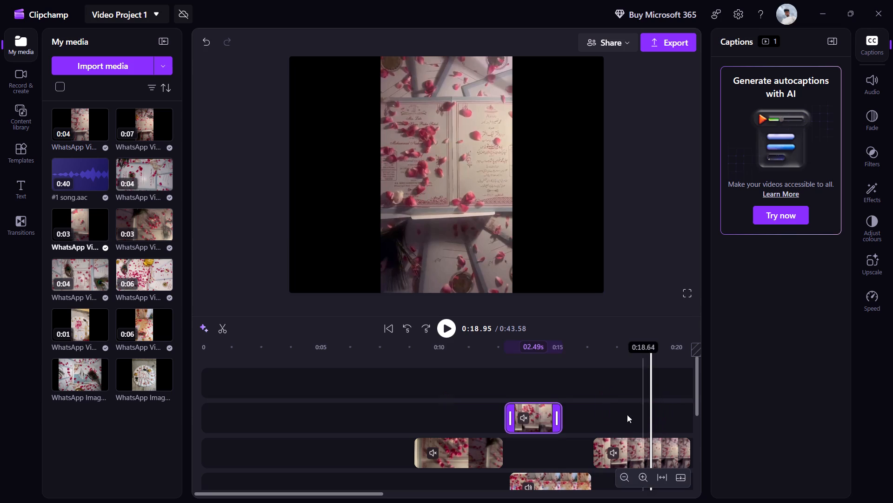
pyautogui.moveTo(544, 417); pyautogui.dragTo(637, 411)
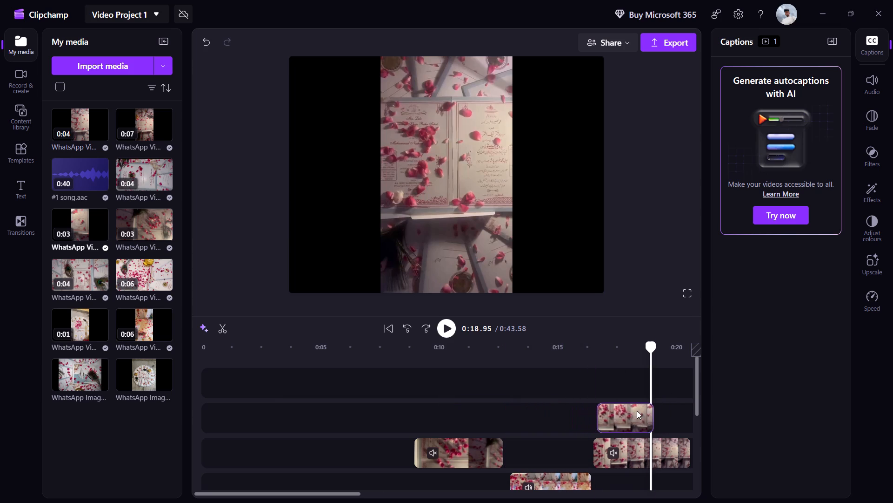
pyautogui.moveTo(637, 411); pyautogui.dragTo(637, 410)
pyautogui.doubleClick(625, 441)
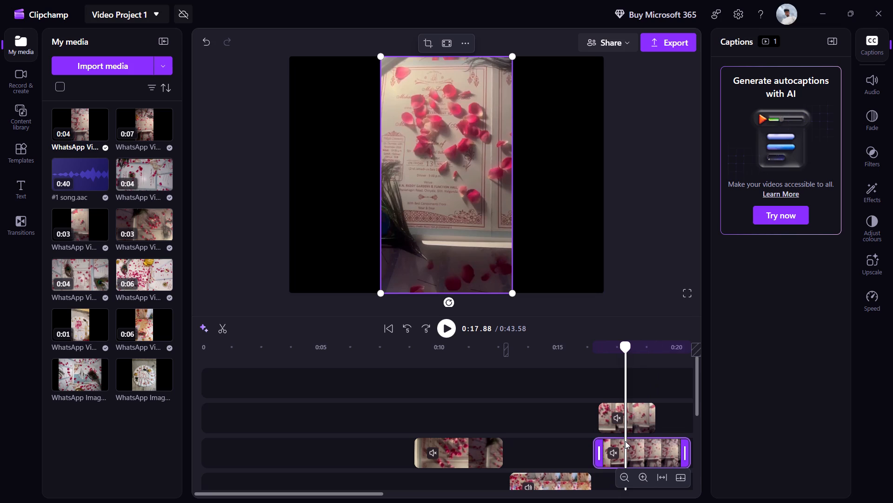
pyautogui.moveTo(626, 347); pyautogui.dragTo(642, 347)
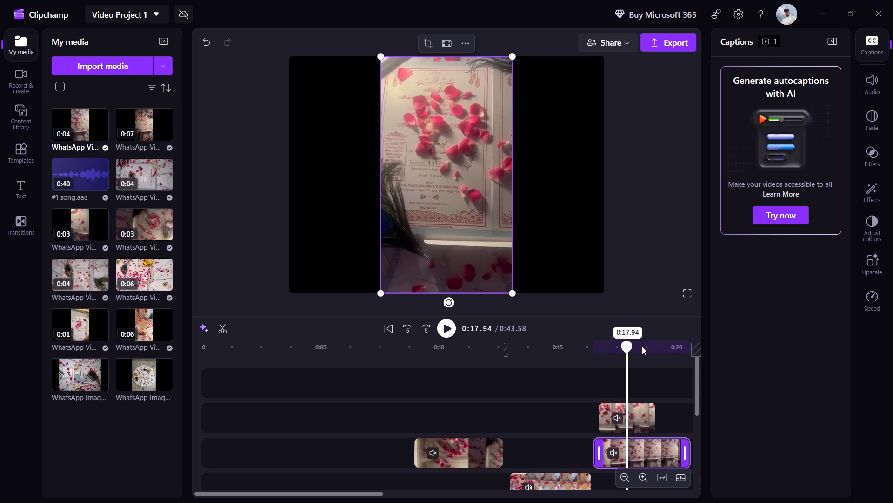
pyautogui.moveTo(642, 347); pyautogui.dragTo(651, 350)
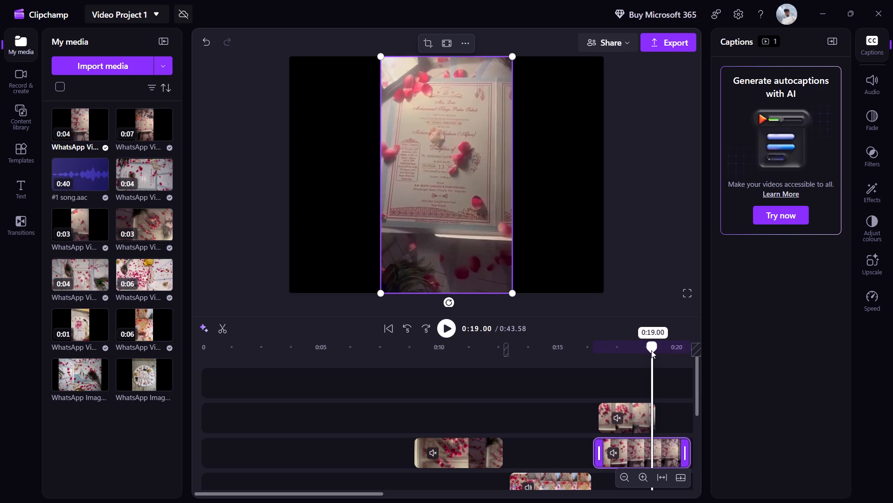
pyautogui.moveTo(651, 350); pyautogui.dragTo(647, 353)
pyautogui.moveTo(634, 410); pyautogui.dragTo(567, 423)
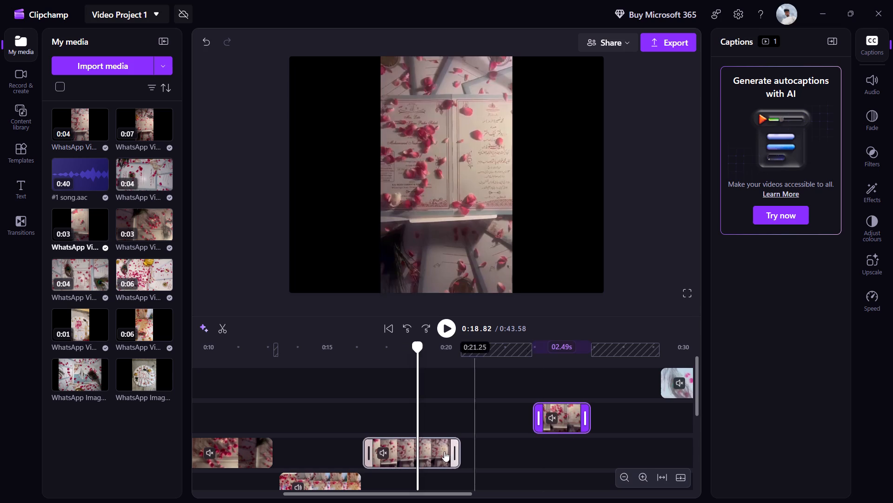
# Select the muted 4.16 s clip on the third track and scrub through its footage, stopping the playhead at 0:18.01.
pyautogui.doubleClick(433, 454)
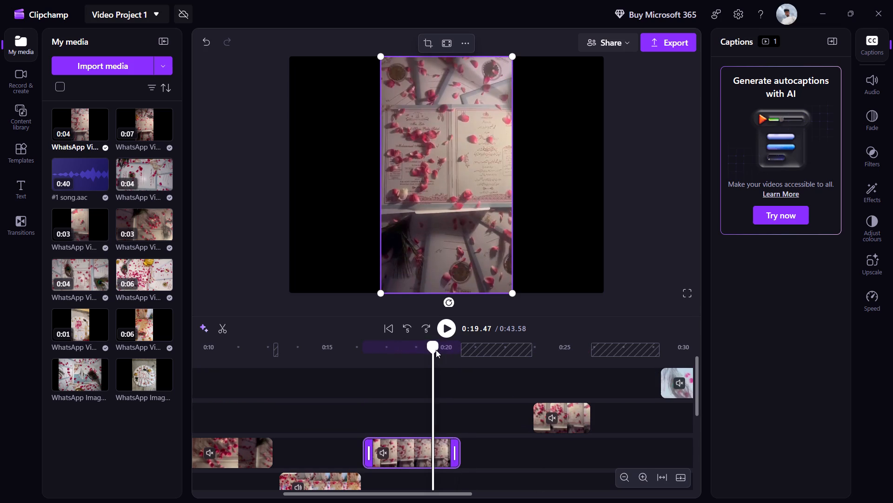
pyautogui.moveTo(433, 349); pyautogui.dragTo(401, 357)
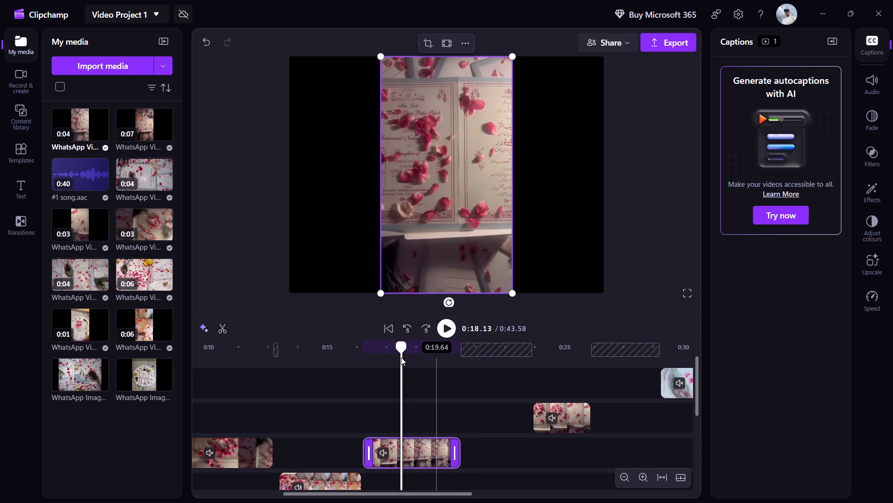
pyautogui.click(403, 352)
pyautogui.moveTo(403, 352); pyautogui.dragTo(384, 352)
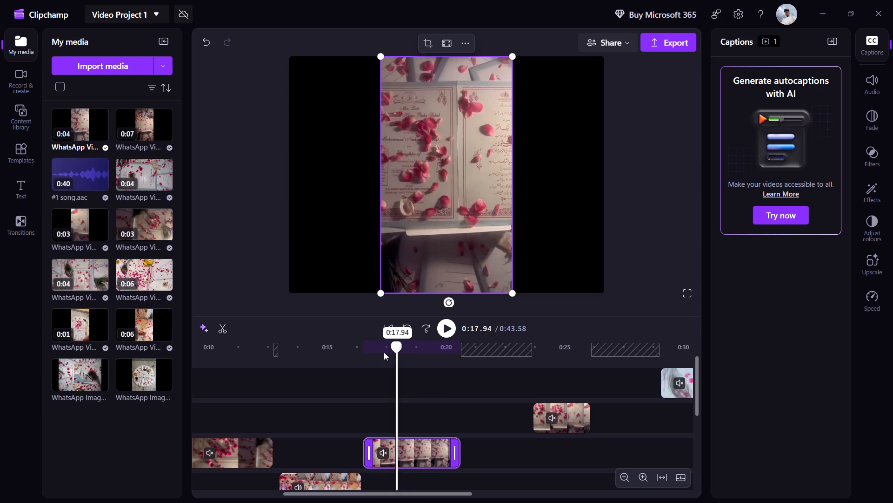
pyautogui.moveTo(384, 352); pyautogui.dragTo(402, 355)
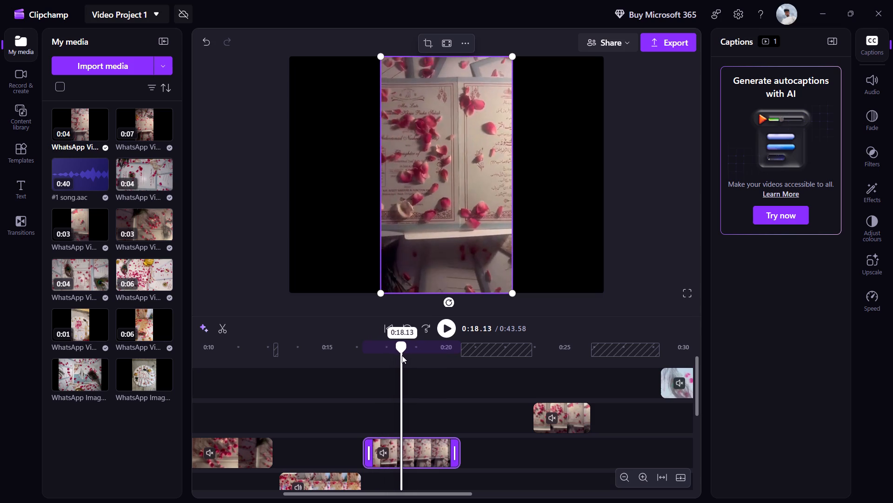
pyautogui.moveTo(402, 355); pyautogui.dragTo(398, 353)
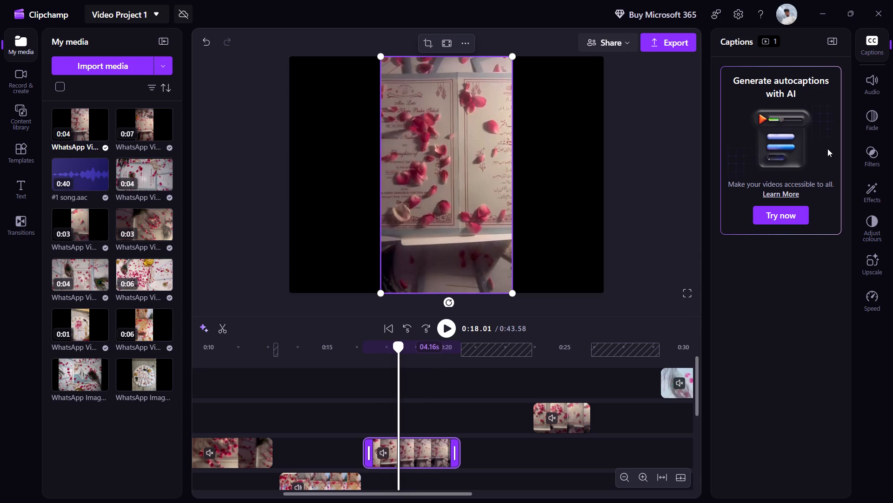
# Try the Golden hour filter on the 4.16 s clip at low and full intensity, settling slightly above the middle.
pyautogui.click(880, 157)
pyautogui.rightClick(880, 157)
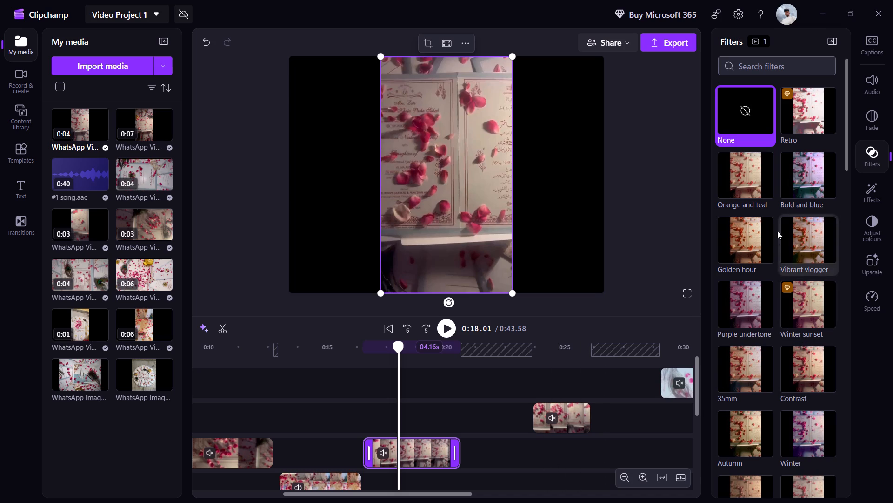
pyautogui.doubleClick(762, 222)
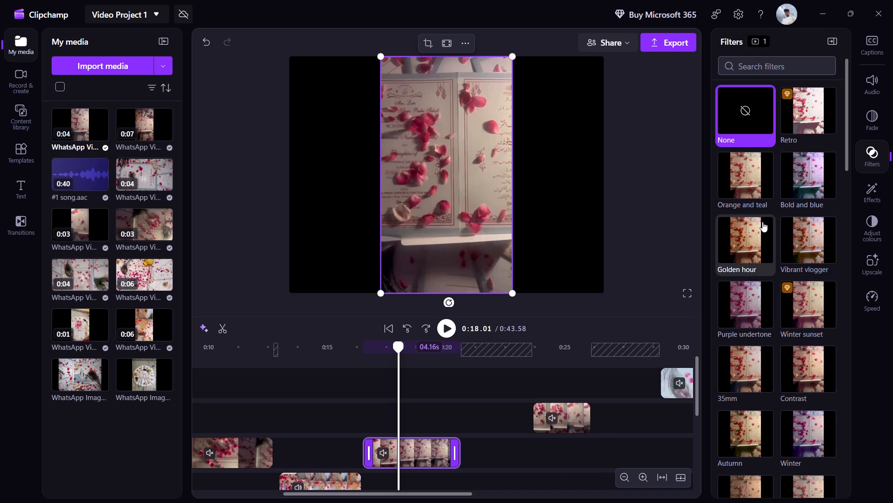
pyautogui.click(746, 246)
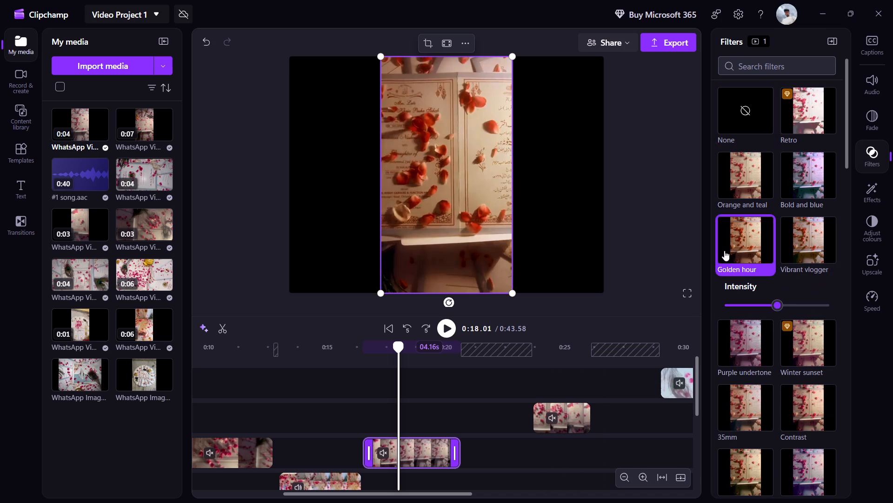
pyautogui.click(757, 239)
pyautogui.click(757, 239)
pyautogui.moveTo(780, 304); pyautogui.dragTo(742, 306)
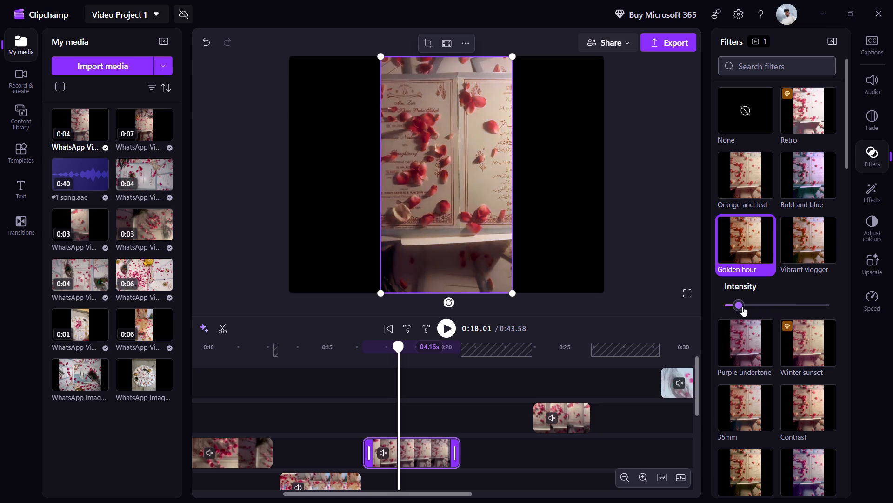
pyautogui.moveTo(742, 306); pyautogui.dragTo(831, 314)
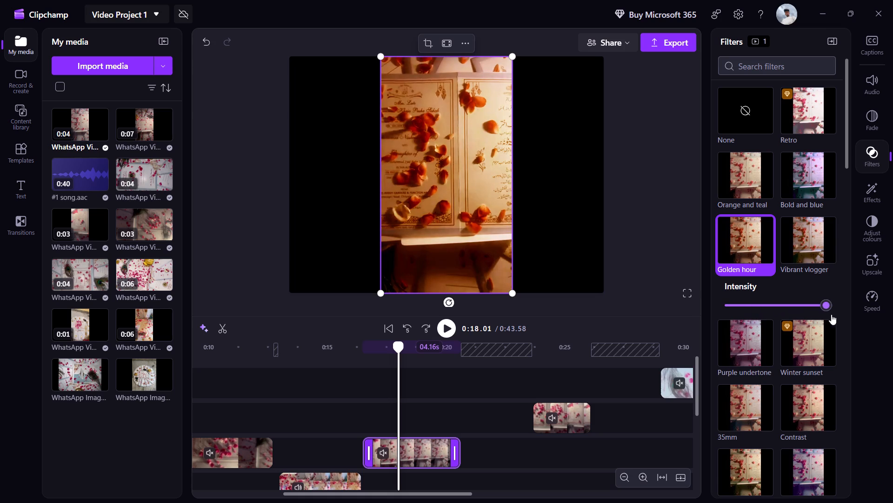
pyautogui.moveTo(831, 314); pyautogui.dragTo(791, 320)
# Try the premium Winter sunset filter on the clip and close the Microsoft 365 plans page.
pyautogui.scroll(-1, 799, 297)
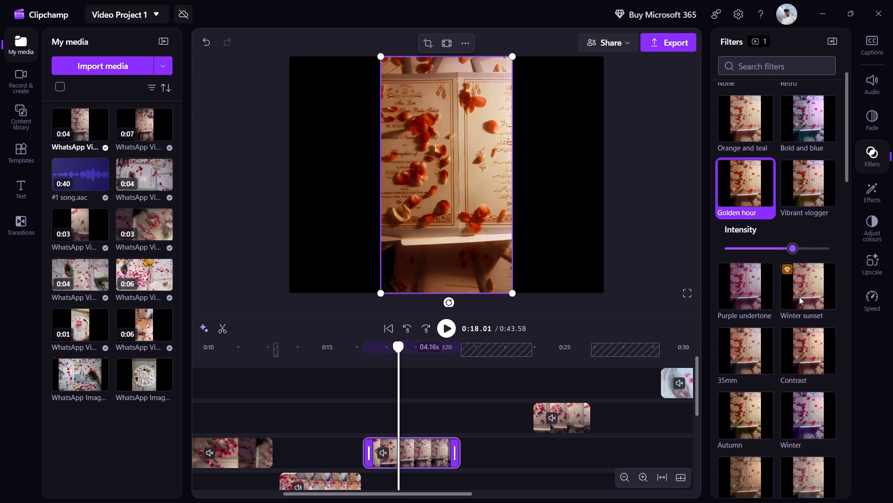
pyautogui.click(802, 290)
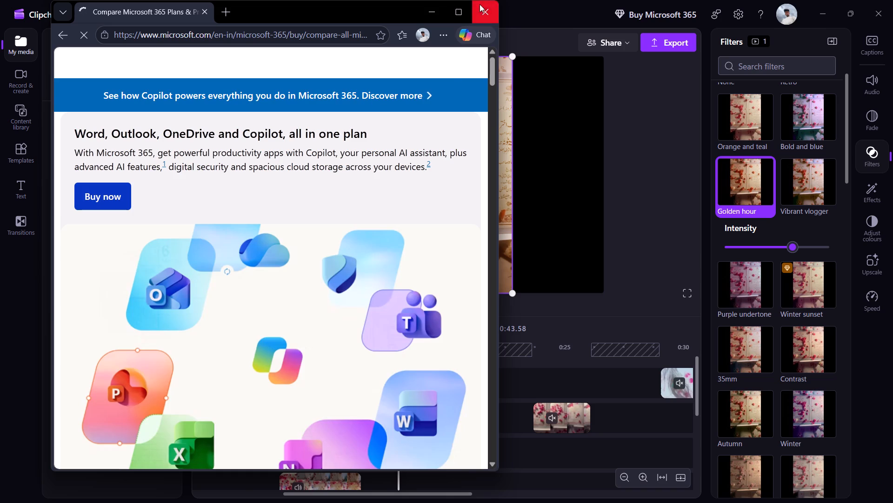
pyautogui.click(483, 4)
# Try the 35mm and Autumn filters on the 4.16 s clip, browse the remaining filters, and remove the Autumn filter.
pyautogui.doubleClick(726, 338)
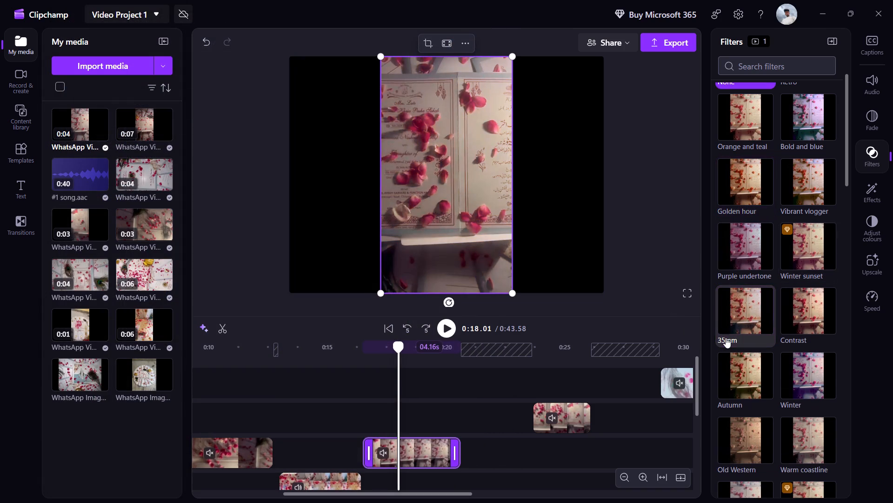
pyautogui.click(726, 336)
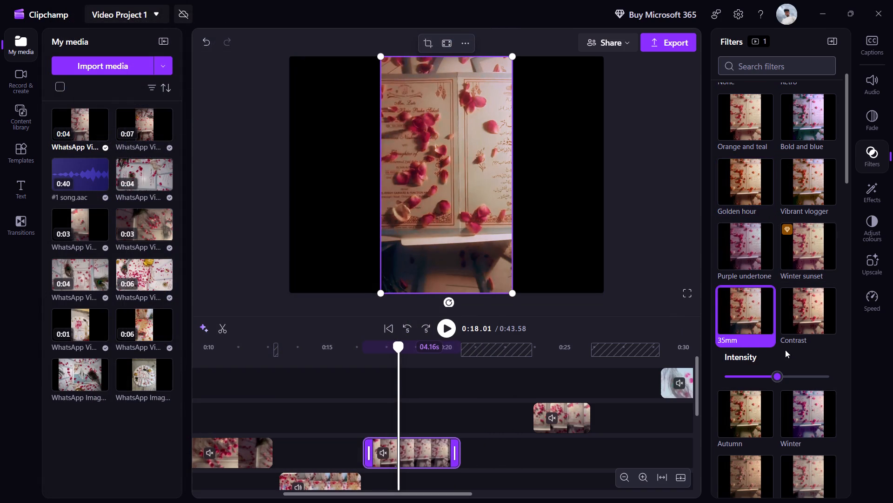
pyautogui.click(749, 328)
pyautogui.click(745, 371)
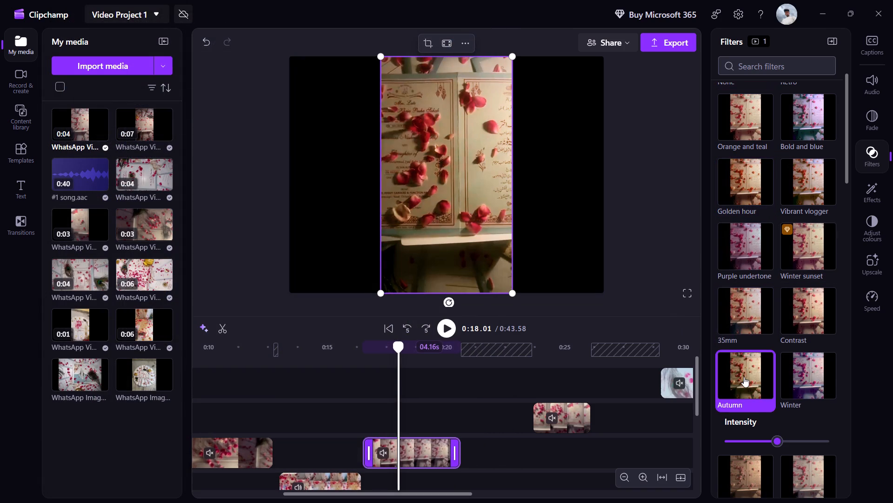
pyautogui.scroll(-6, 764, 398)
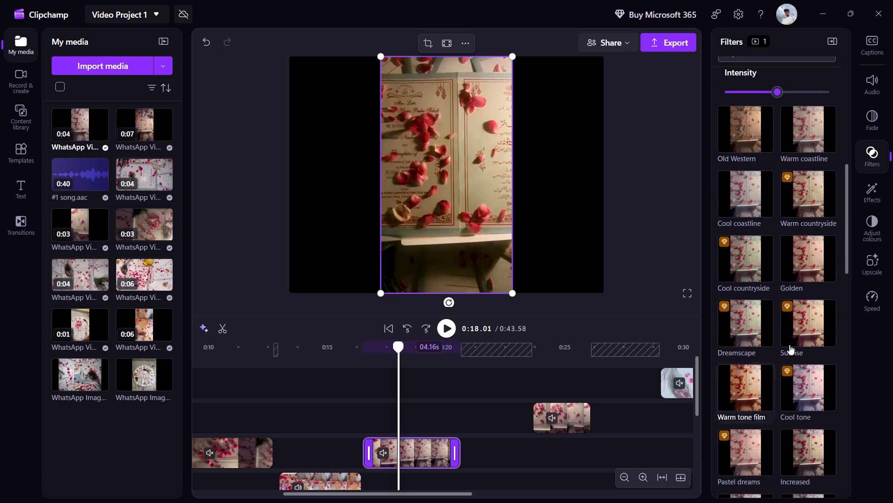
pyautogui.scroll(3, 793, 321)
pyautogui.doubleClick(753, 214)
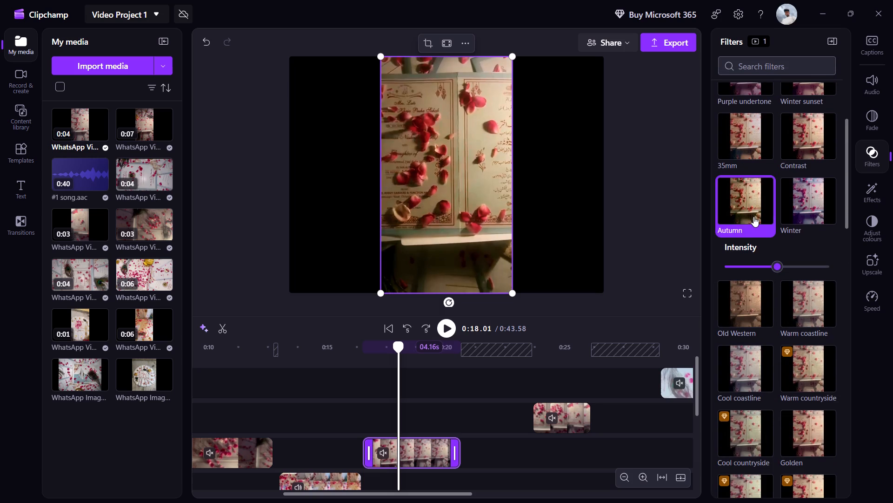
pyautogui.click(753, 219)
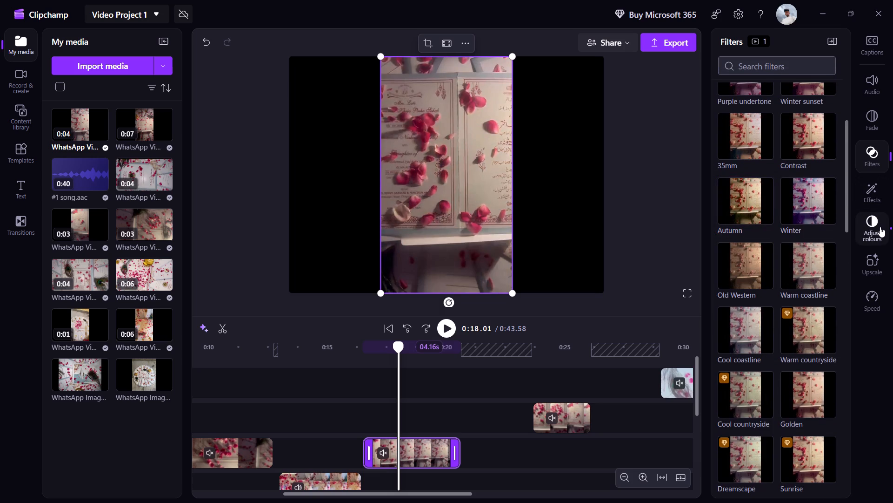
# Adjust the colours of the 4.16 s clip by making its temperature slightly warmer than neutral.
pyautogui.click(880, 227)
pyautogui.moveTo(777, 218); pyautogui.dragTo(798, 218)
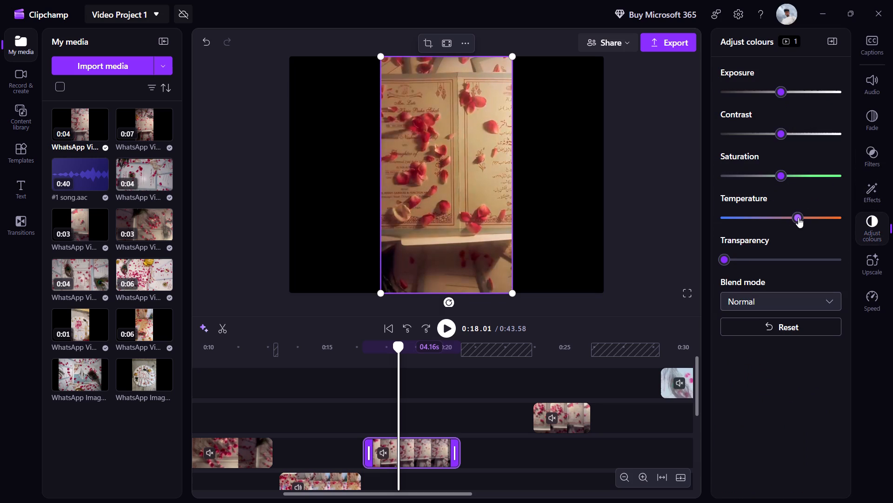
pyautogui.moveTo(798, 218); pyautogui.dragTo(791, 220)
pyautogui.moveTo(722, 257); pyautogui.dragTo(715, 267)
pyautogui.click(881, 255)
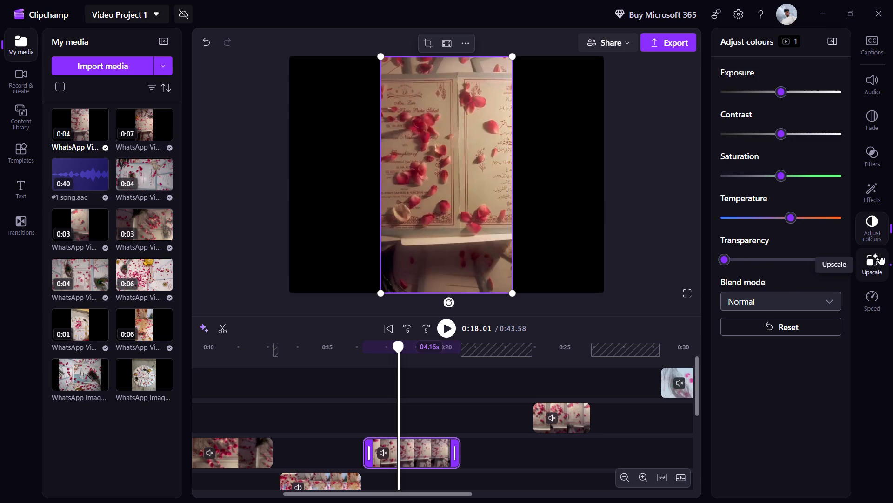
# Apply the Slow zoom random effect to the 4.16 s clip on the third track.
pyautogui.click(865, 196)
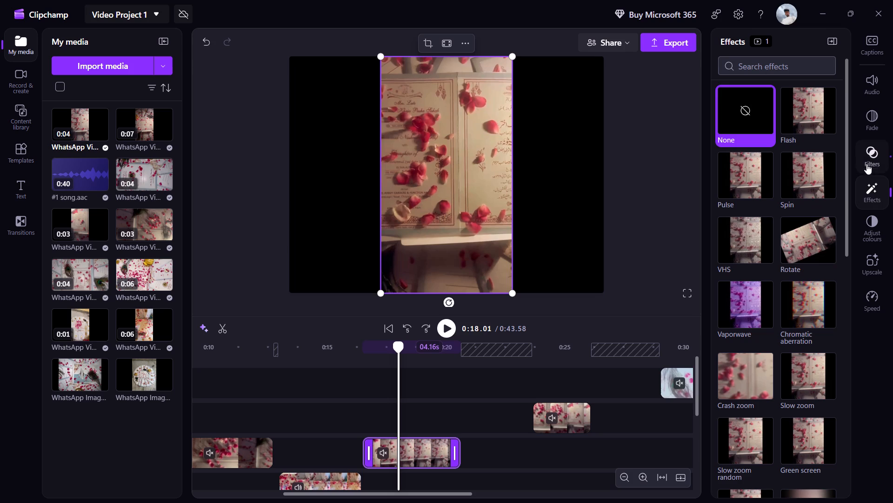
pyautogui.scroll(-3, 825, 203)
pyautogui.scroll(1, 805, 210)
pyautogui.scroll(-2, 802, 213)
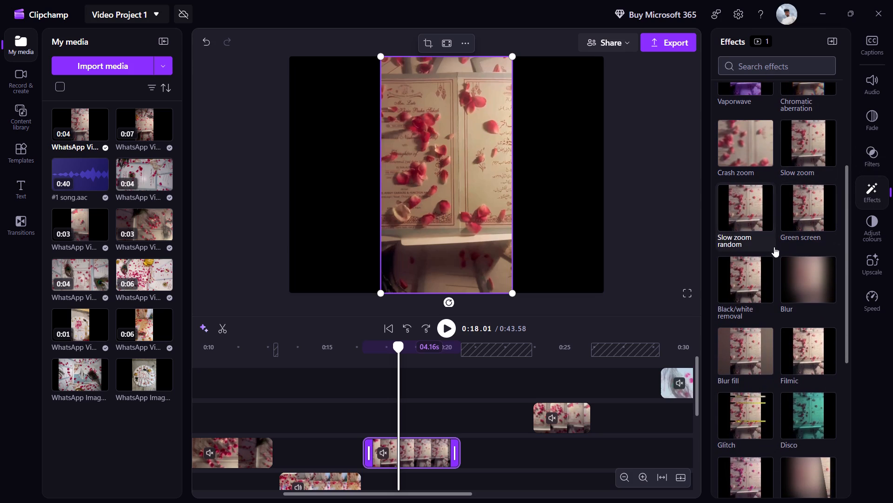
pyautogui.click(760, 231)
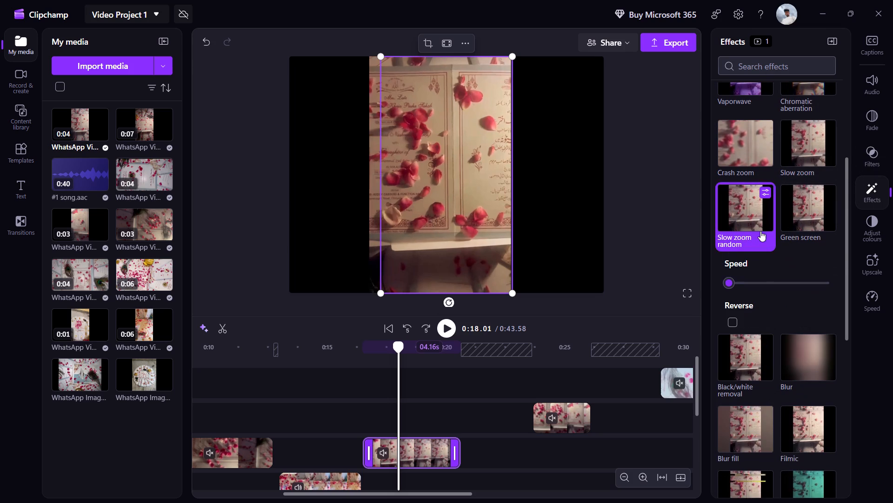
# Remove the Slow zoom random effect from the 4.16 s clip.
pyautogui.click(743, 242)
pyautogui.click(743, 242)
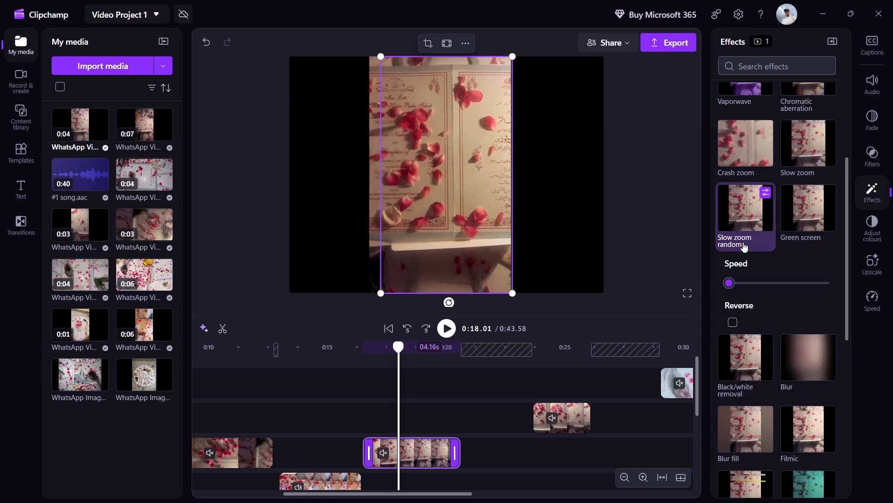
pyautogui.click(743, 242)
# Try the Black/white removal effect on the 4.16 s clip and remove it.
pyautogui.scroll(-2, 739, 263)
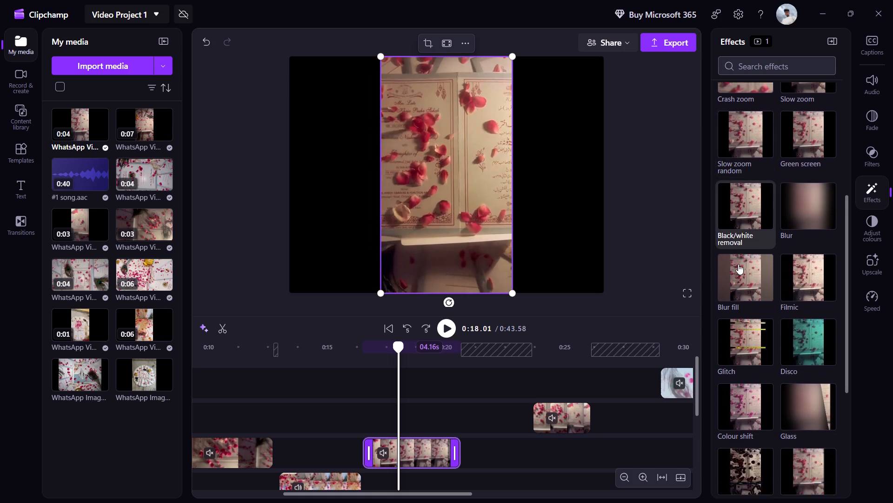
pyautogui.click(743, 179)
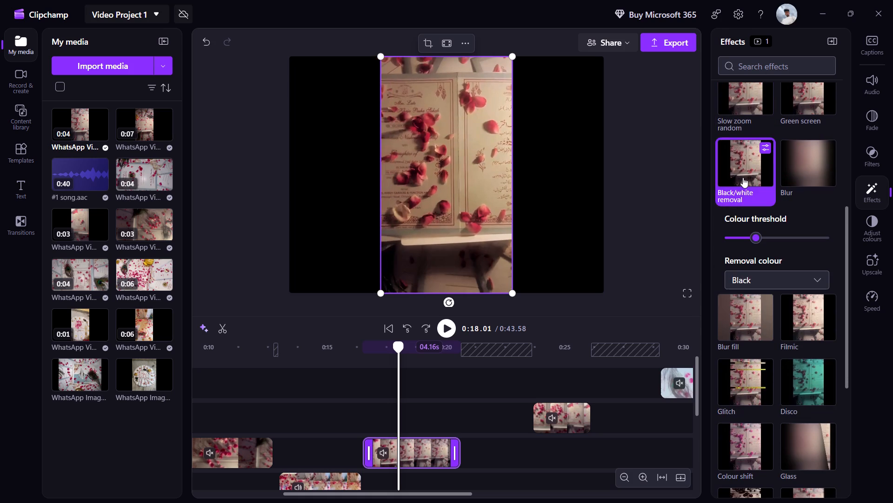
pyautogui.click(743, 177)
# Apply the Slow zoom effect to the 4.16 s clip with the middle-left position and a speed slightly above the minimum.
pyautogui.scroll(-4, 743, 188)
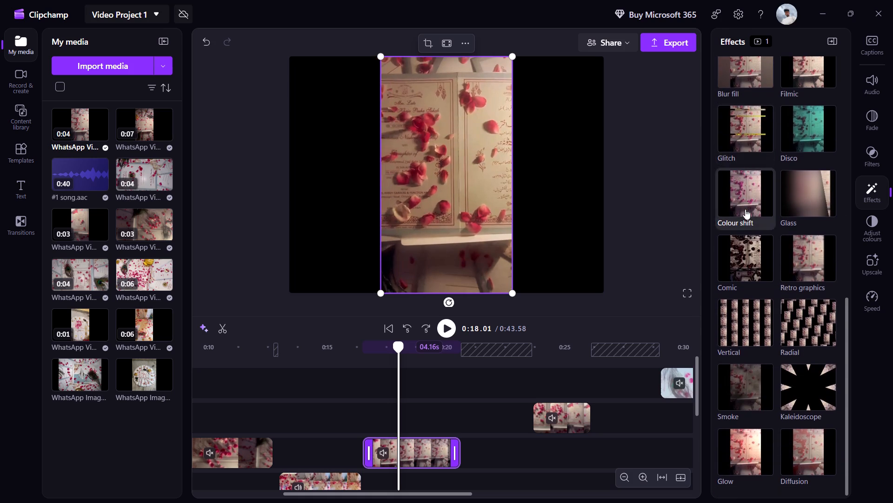
pyautogui.scroll(-1, 745, 214)
pyautogui.scroll(5, 741, 275)
pyautogui.click(814, 154)
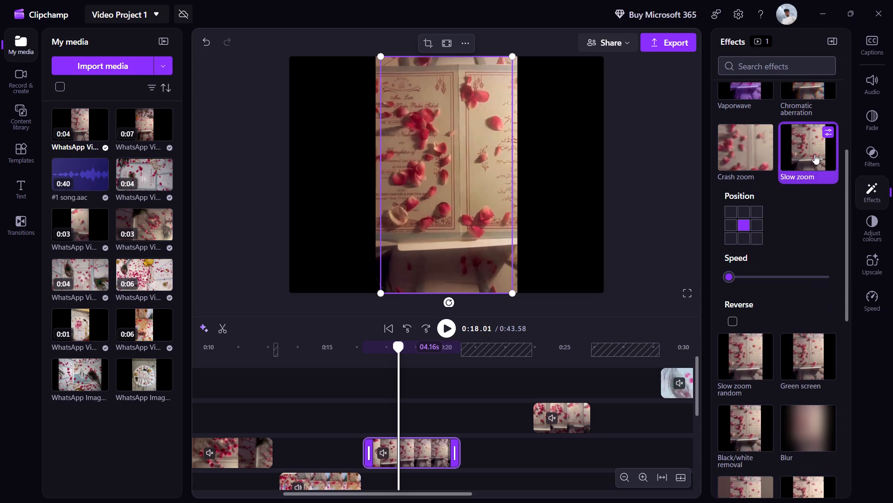
pyautogui.click(744, 225)
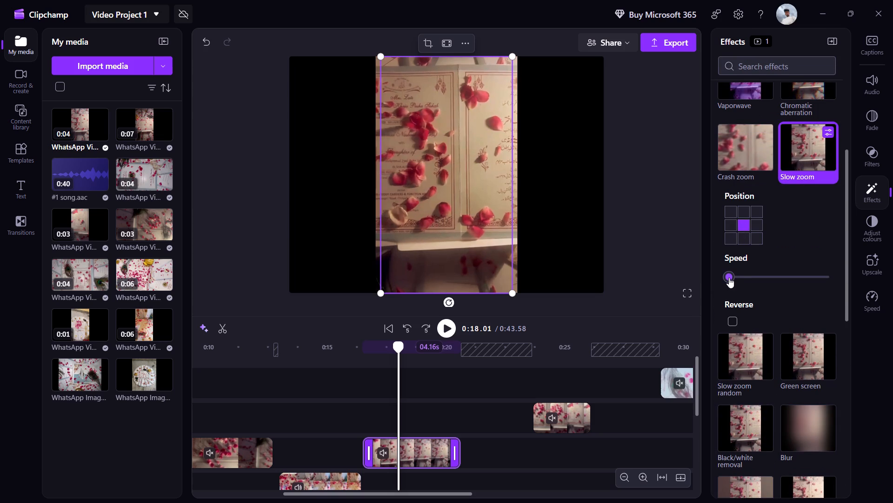
pyautogui.moveTo(733, 278); pyautogui.dragTo(760, 270)
pyautogui.click(727, 223)
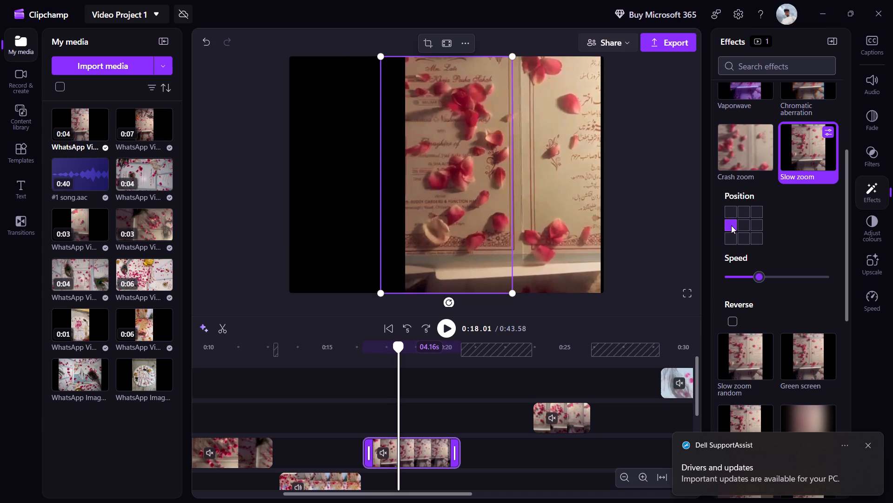
pyautogui.moveTo(755, 273); pyautogui.dragTo(762, 274)
pyautogui.moveTo(762, 274); pyautogui.dragTo(739, 279)
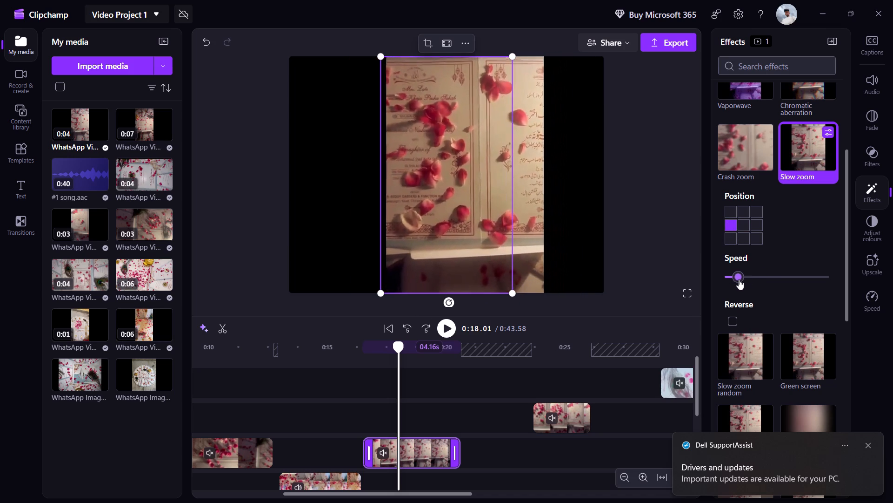
pyautogui.moveTo(739, 279); pyautogui.dragTo(737, 279)
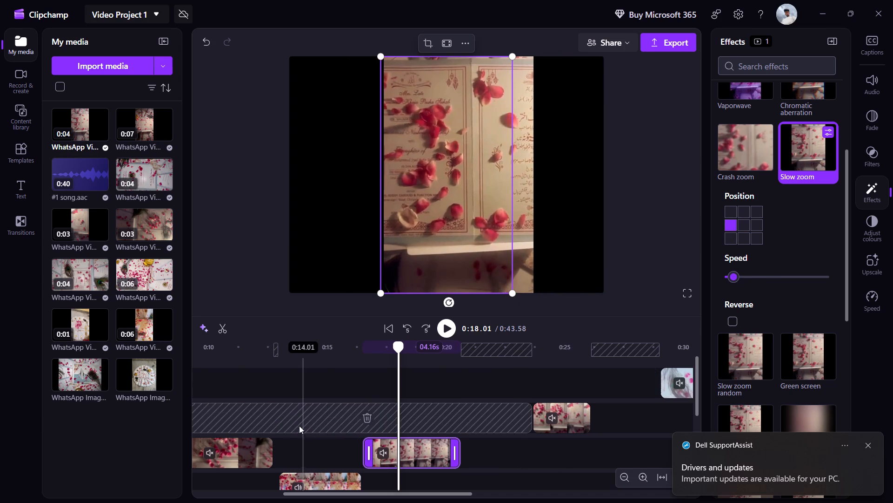
# Play the sequence from about 0:05 to review the clips through the 4.16 s clip with its Slow zoom effect.
pyautogui.moveTo(400, 345); pyautogui.dragTo(313, 366)
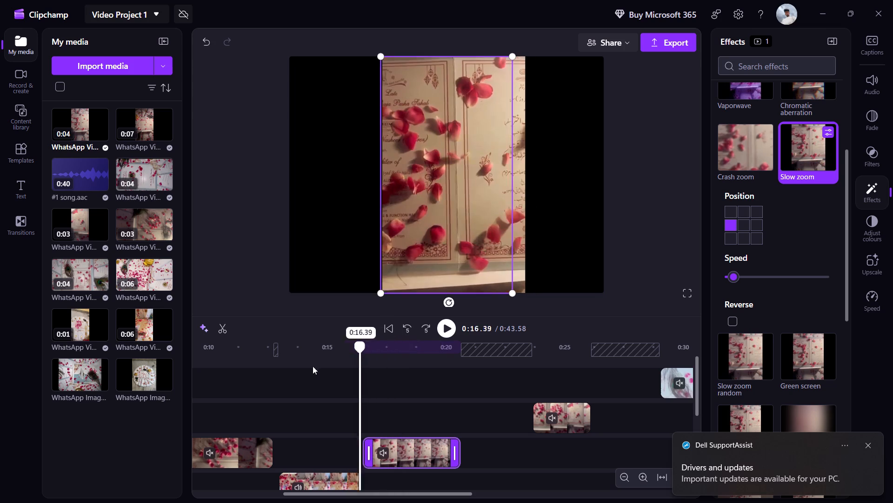
pyautogui.moveTo(313, 366); pyautogui.dragTo(123, 411)
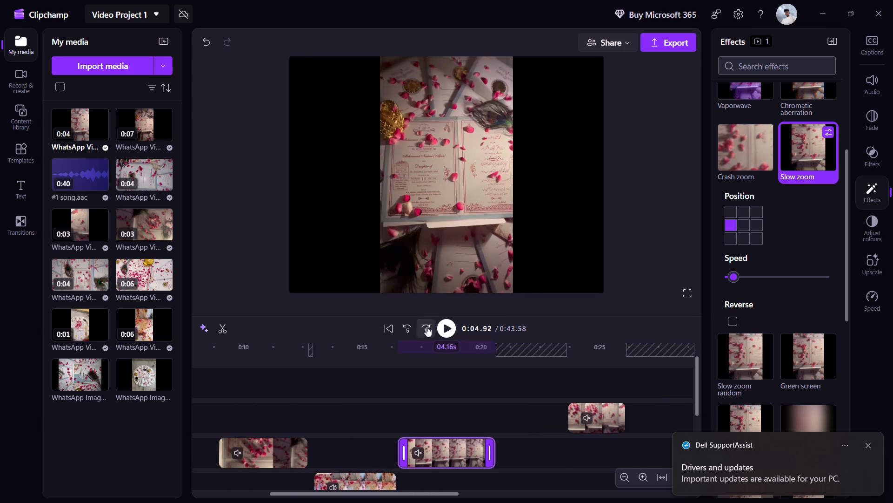
pyautogui.click(440, 326)
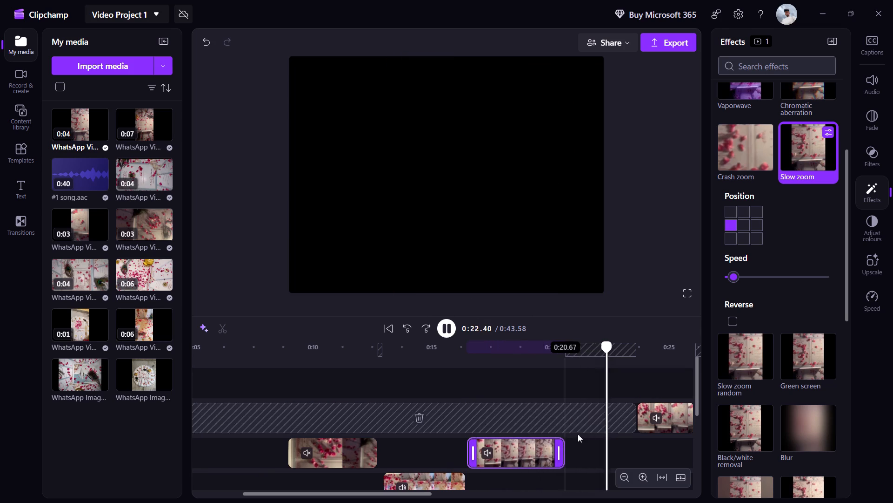
# Move the 2.49 s clip on the second track earlier to about 0:20, slightly overlapping the end of the 4.16 s clip.
pyautogui.moveTo(663, 406); pyautogui.dragTo(597, 423)
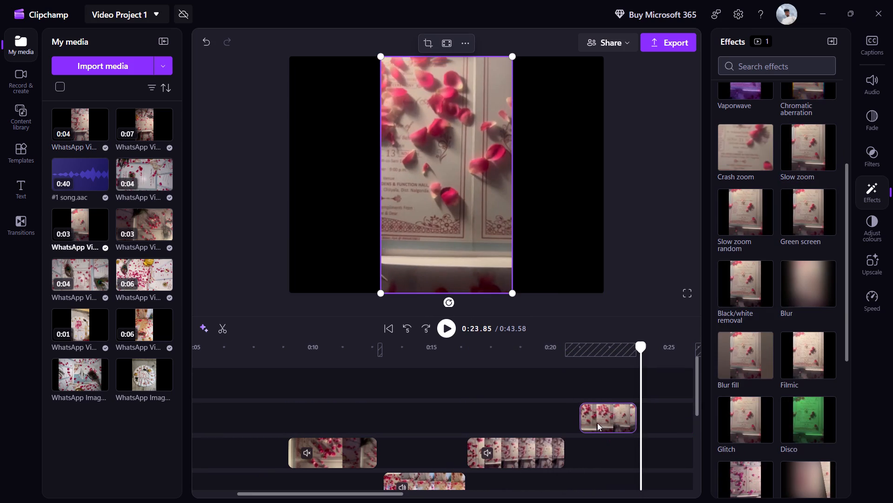
pyautogui.moveTo(597, 423); pyautogui.dragTo(573, 429)
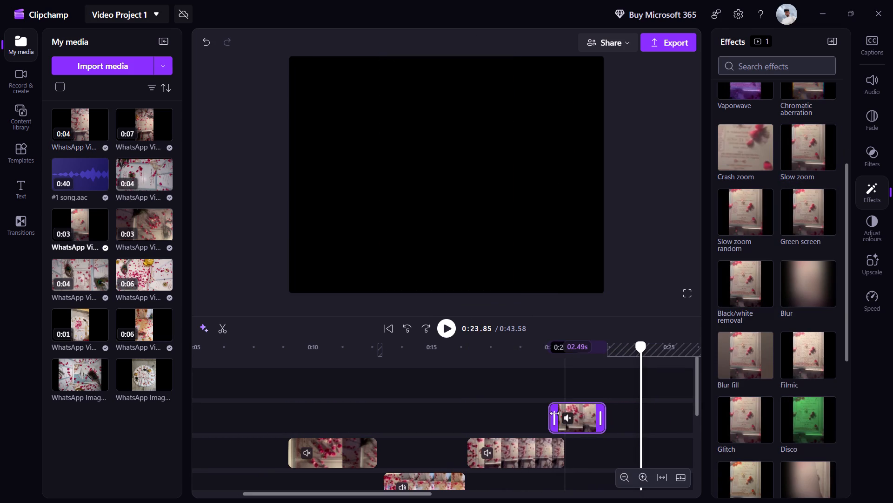
# Play the sequence around the moved 2.49 s clip and on into the peacock-feather clip on the top track.
pyautogui.moveTo(635, 343); pyautogui.dragTo(457, 394)
pyautogui.click(451, 331)
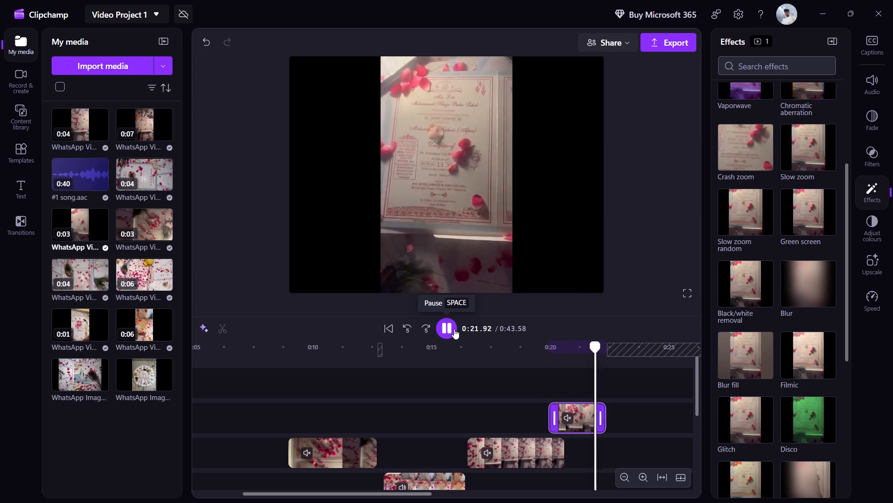
pyautogui.scroll(-2, 608, 421)
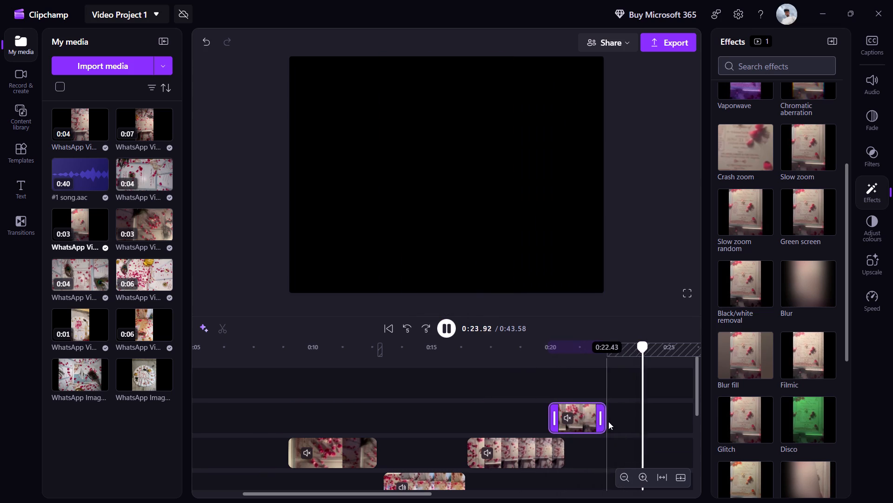
pyautogui.scroll(-5, 608, 421)
pyautogui.scroll(5, 611, 413)
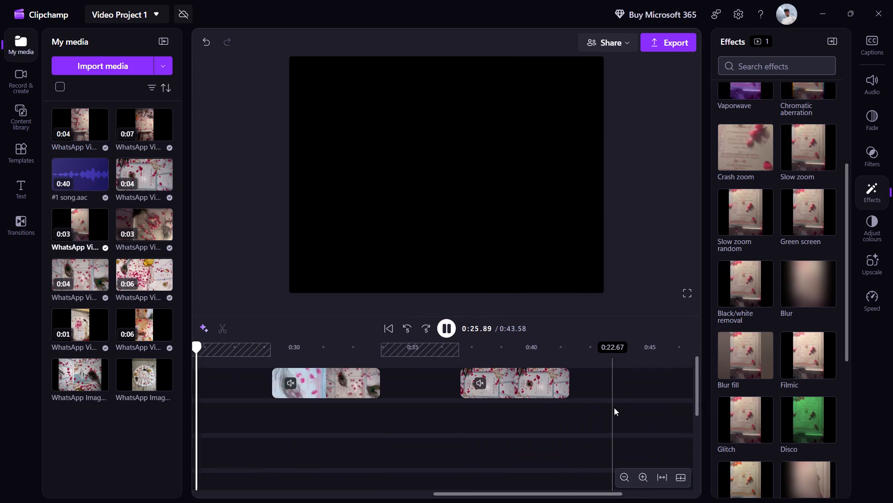
pyautogui.scroll(3, 580, 409)
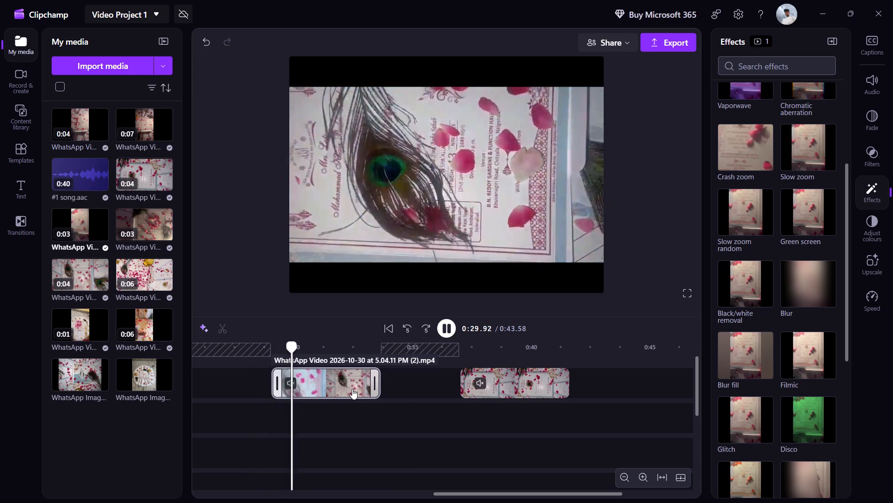
pyautogui.click(452, 328)
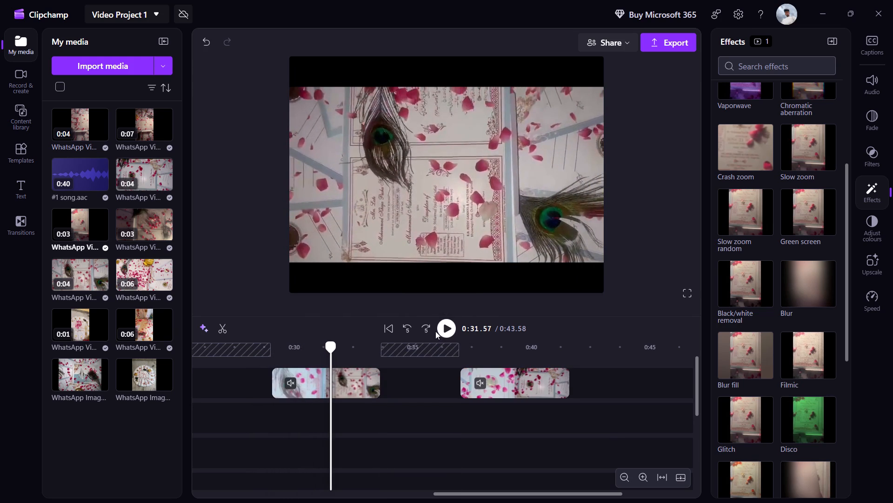
# Scrub through the 4.70 s and 4.65 s clips on the top track to examine their footage.
pyautogui.doubleClick(528, 392)
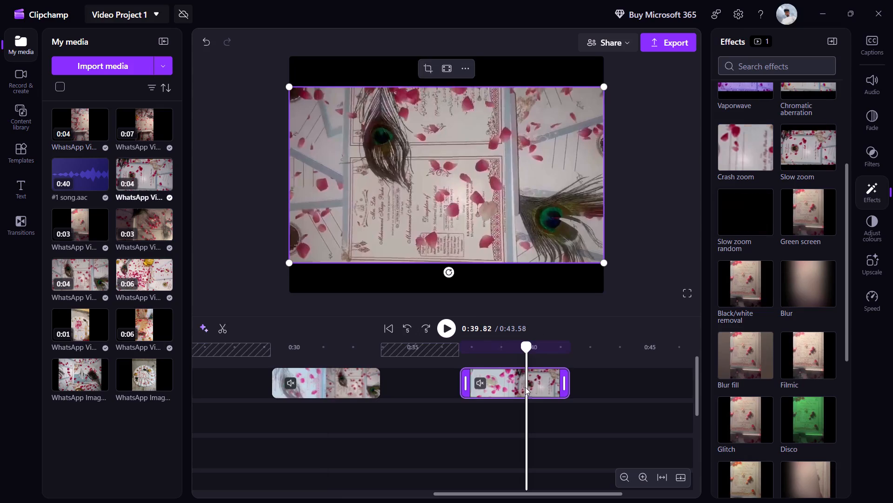
pyautogui.moveTo(525, 348); pyautogui.dragTo(517, 349)
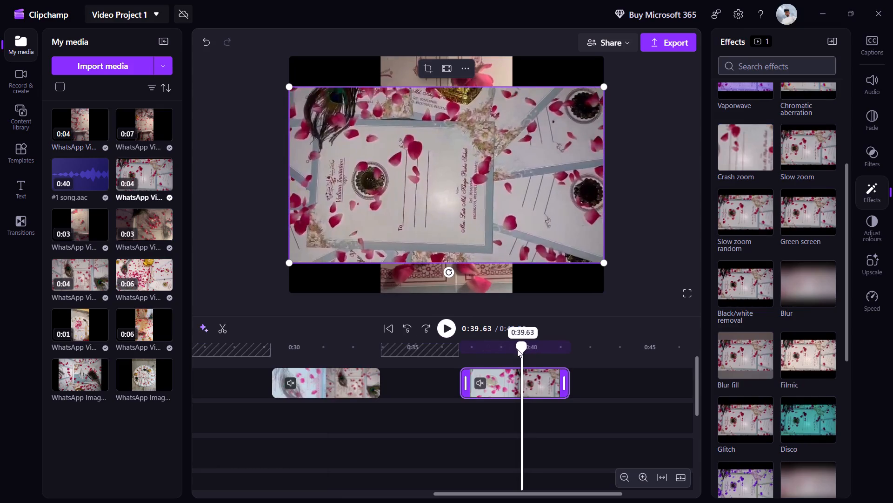
pyautogui.moveTo(517, 349); pyautogui.dragTo(476, 372)
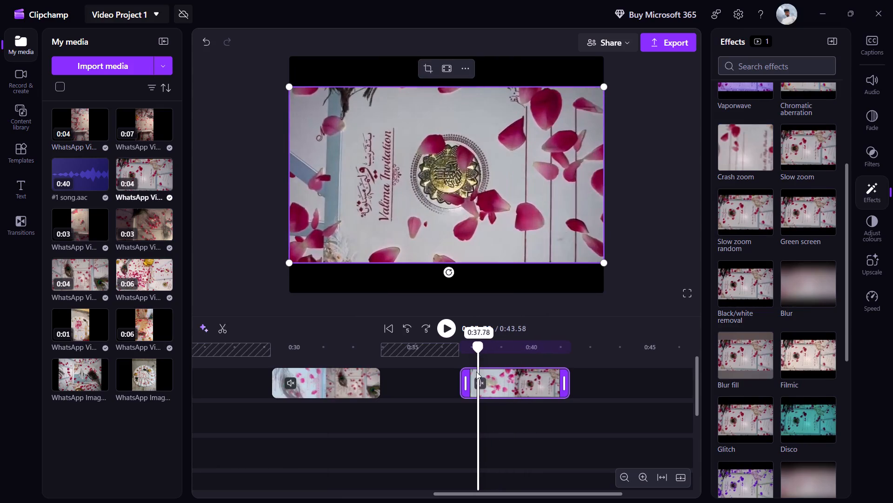
pyautogui.moveTo(476, 372); pyautogui.dragTo(557, 342)
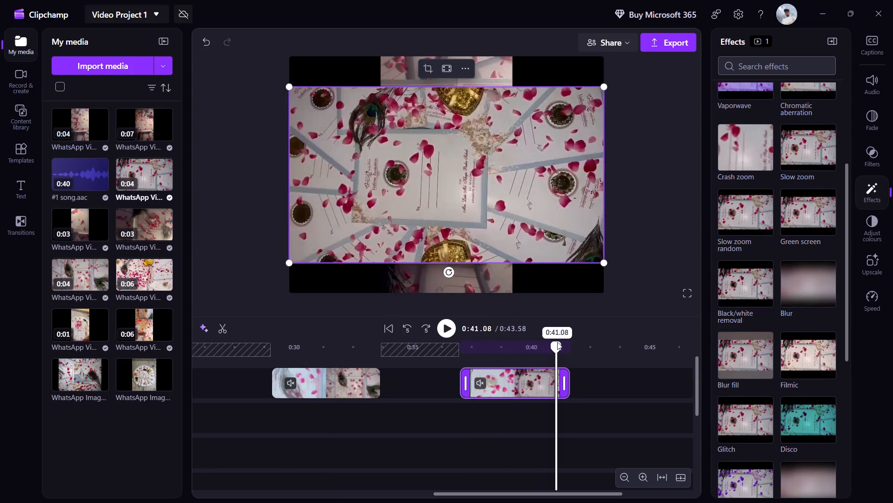
pyautogui.moveTo(557, 342); pyautogui.dragTo(495, 356)
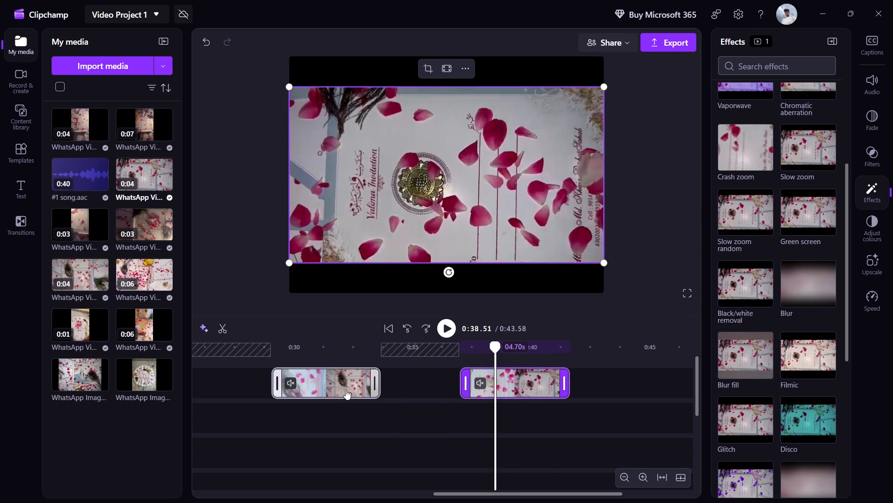
pyautogui.doubleClick(346, 389)
pyautogui.moveTo(348, 344); pyautogui.dragTo(350, 344)
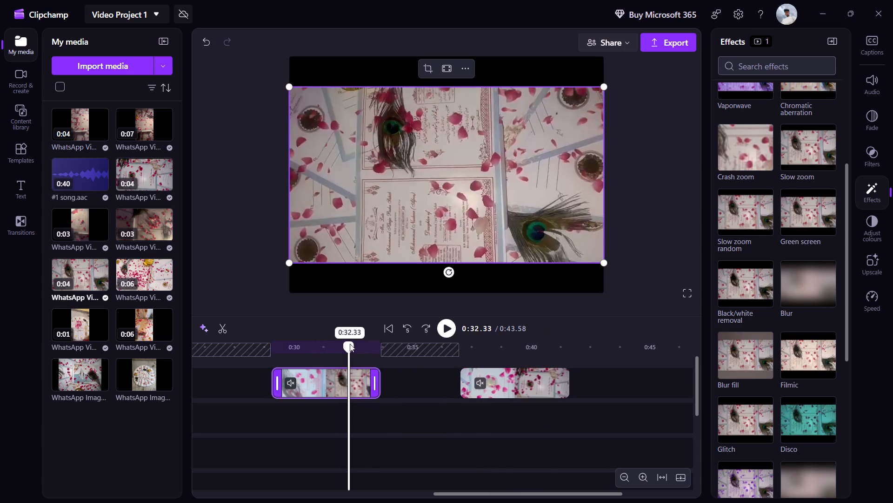
pyautogui.moveTo(350, 344); pyautogui.dragTo(314, 361)
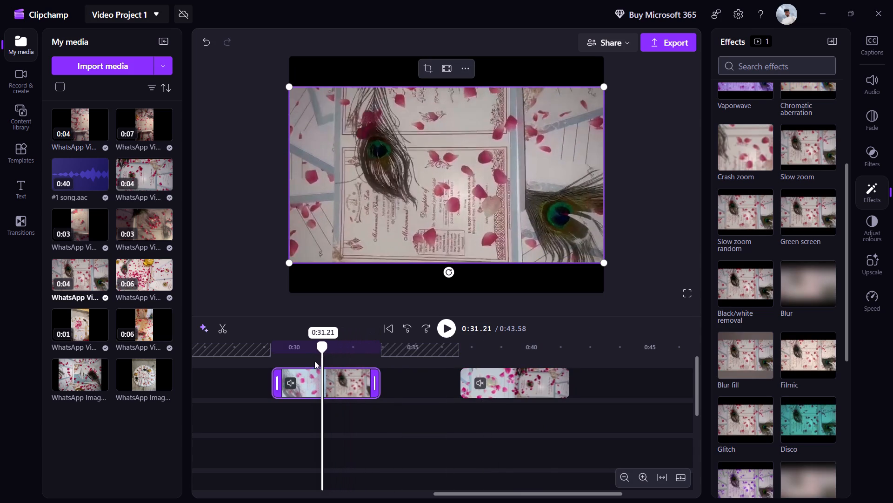
pyautogui.moveTo(314, 361); pyautogui.dragTo(291, 371)
# Move the 4.65 s peacock-feather clip on the top track earlier to about 0:22, near the end of the 2.49 s clip.
pyautogui.moveTo(313, 388); pyautogui.dragTo(301, 389)
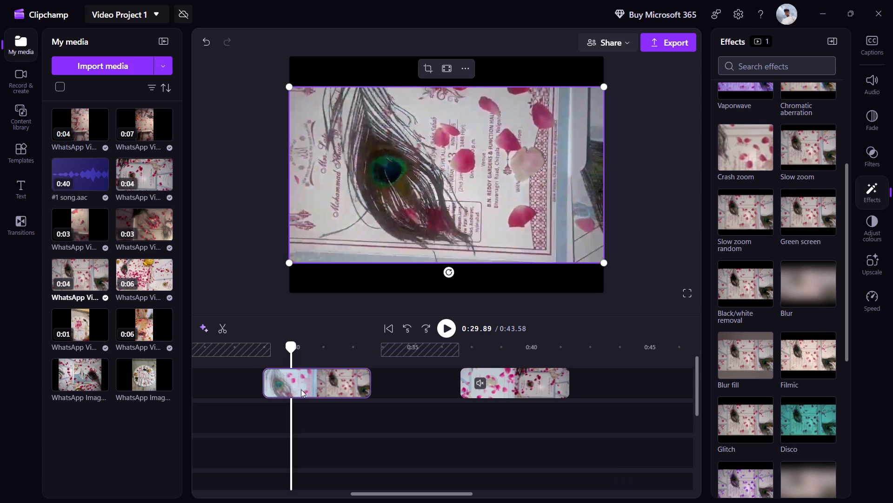
pyautogui.moveTo(301, 389); pyautogui.dragTo(252, 381)
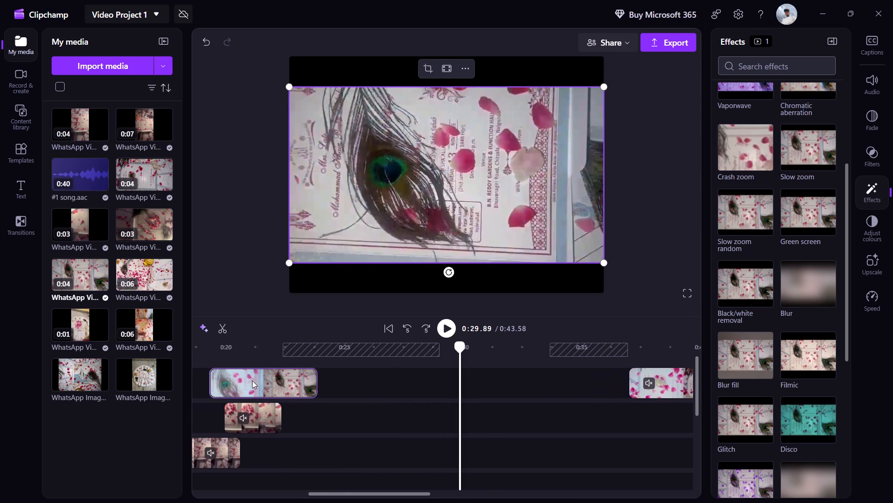
pyautogui.moveTo(252, 381); pyautogui.dragTo(316, 381)
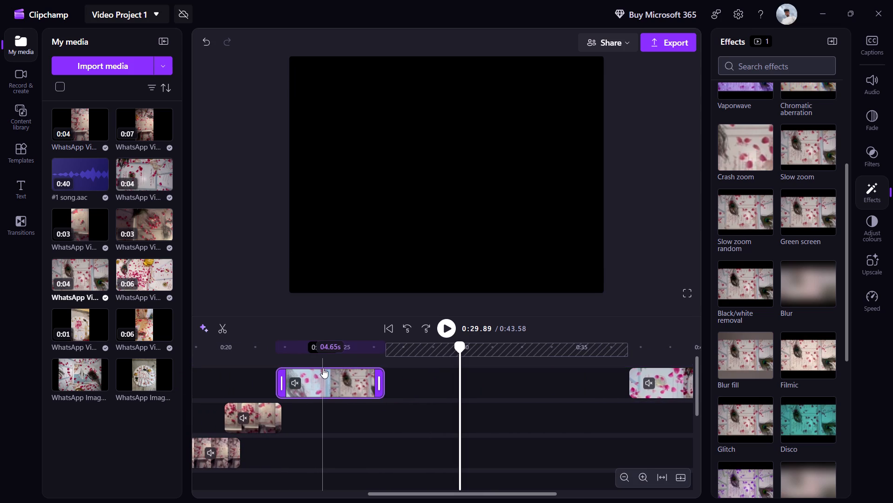
# Move the 4.70 s clip on the top track earlier so it directly follows the 4.65 s clip.
pyautogui.scroll(-2, 318, 421)
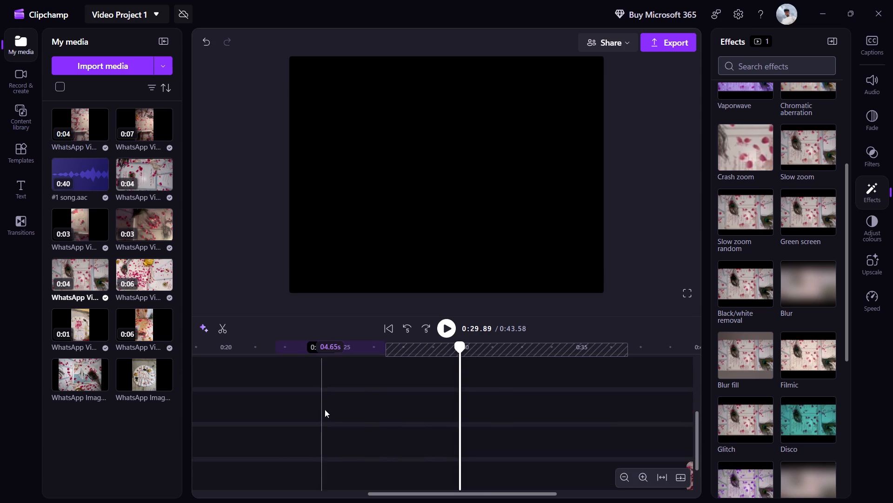
pyautogui.scroll(2, 326, 405)
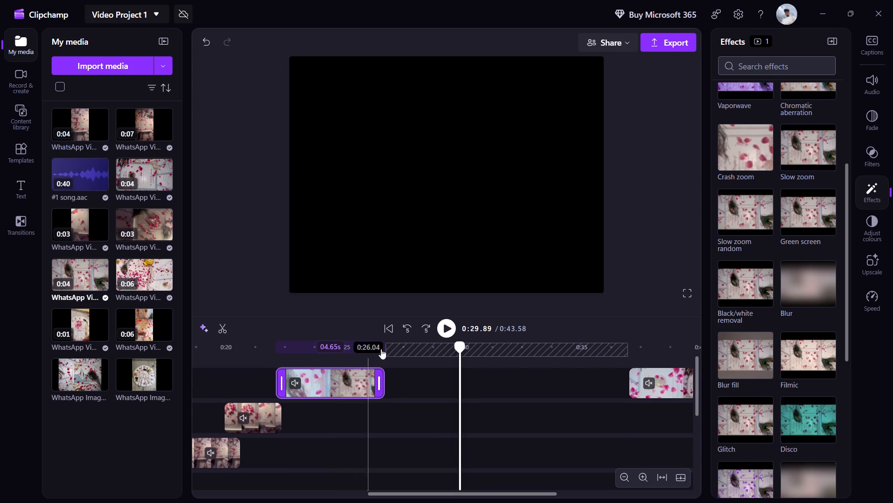
pyautogui.click(439, 327)
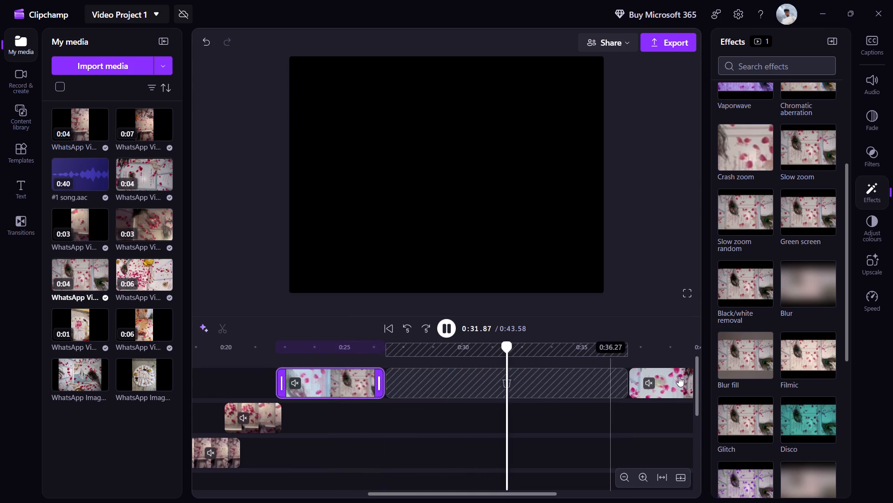
pyautogui.moveTo(683, 371); pyautogui.dragTo(440, 375)
# Play the sequence from about 0:11 to review the rearranged clips.
pyautogui.moveTo(525, 343); pyautogui.dragTo(13, 417)
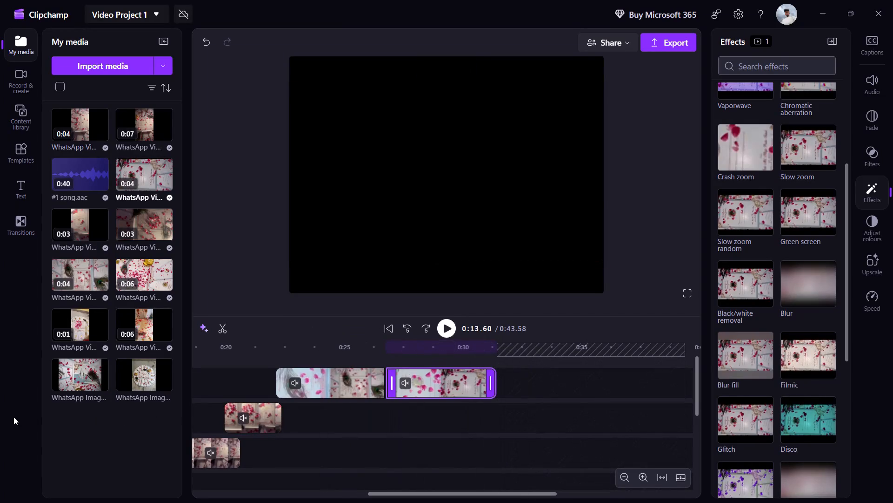
pyautogui.moveTo(13, 417); pyautogui.dragTo(13, 417)
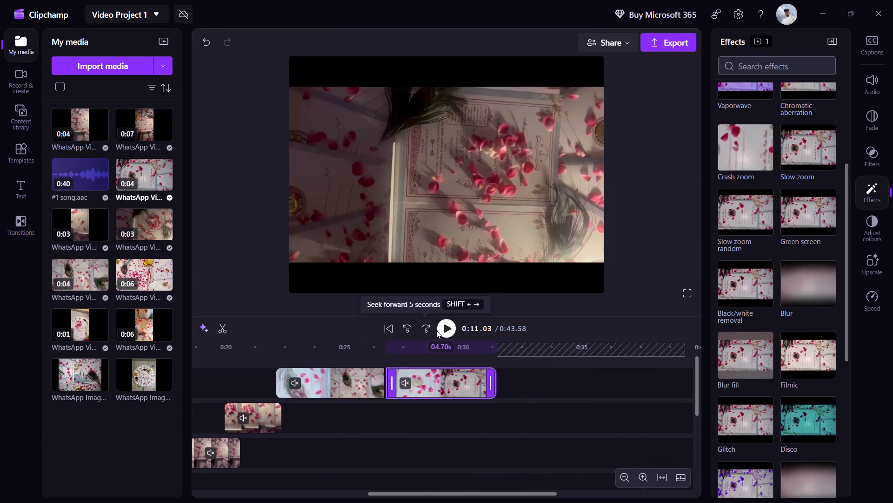
pyautogui.click(439, 330)
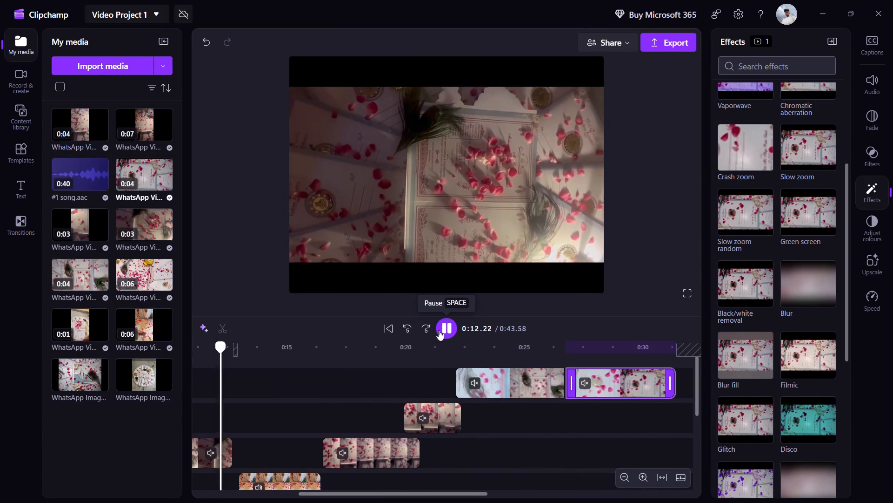
# Play the sequence in passes from about 0:13 and 0:07 to review how the clips follow each other.
pyautogui.click(439, 330)
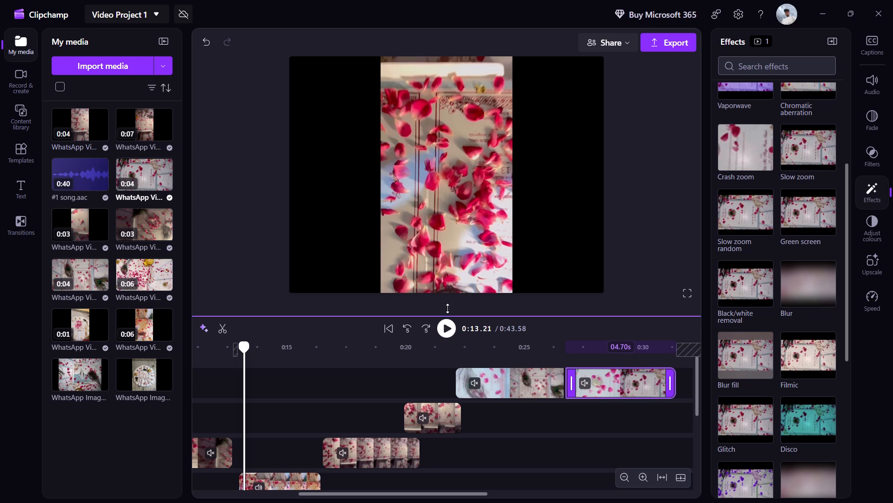
pyautogui.click(446, 320)
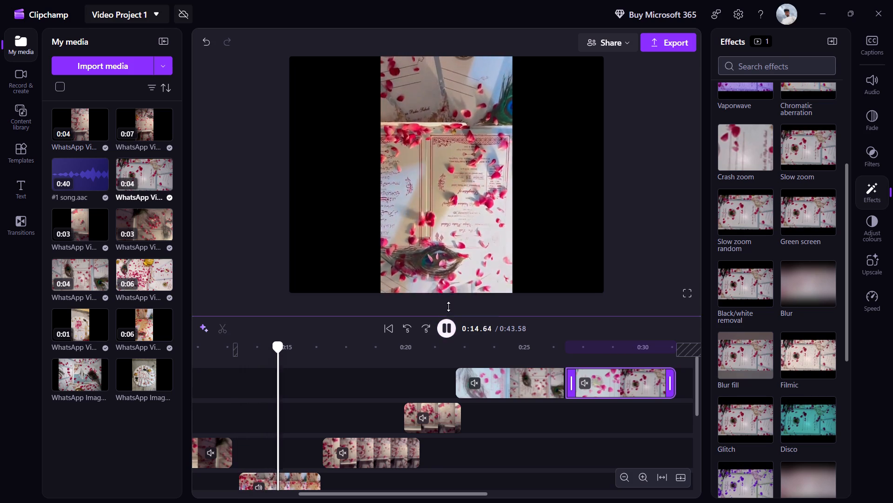
pyautogui.click(452, 332)
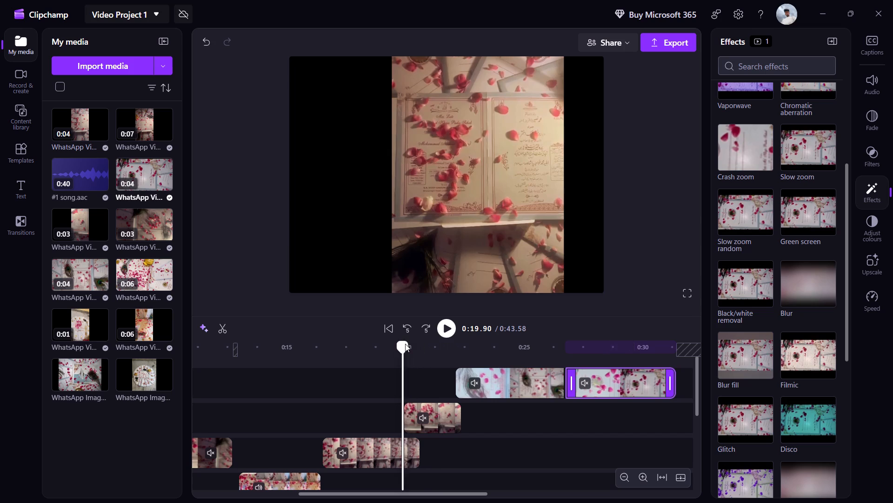
pyautogui.moveTo(405, 344); pyautogui.dragTo(147, 411)
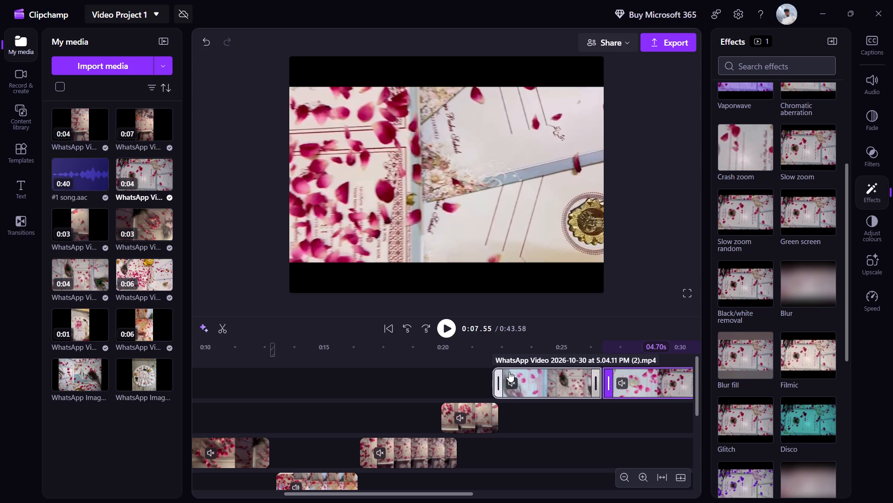
pyautogui.click(444, 339)
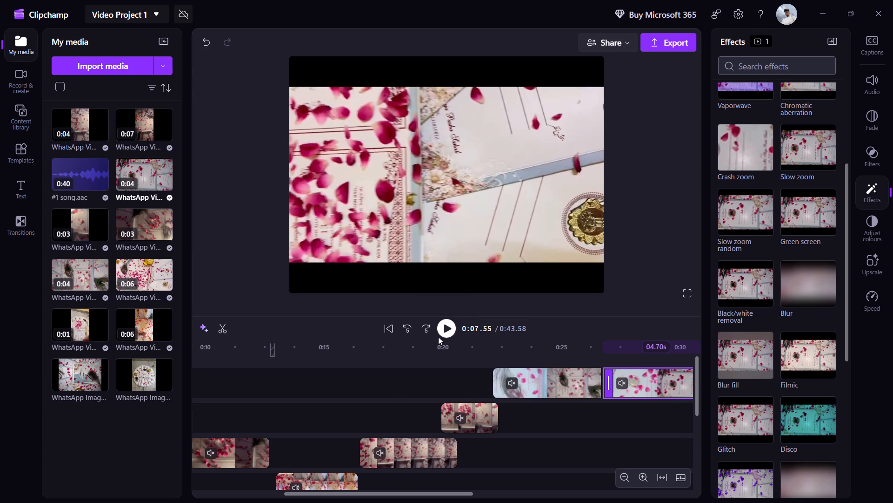
pyautogui.click(442, 327)
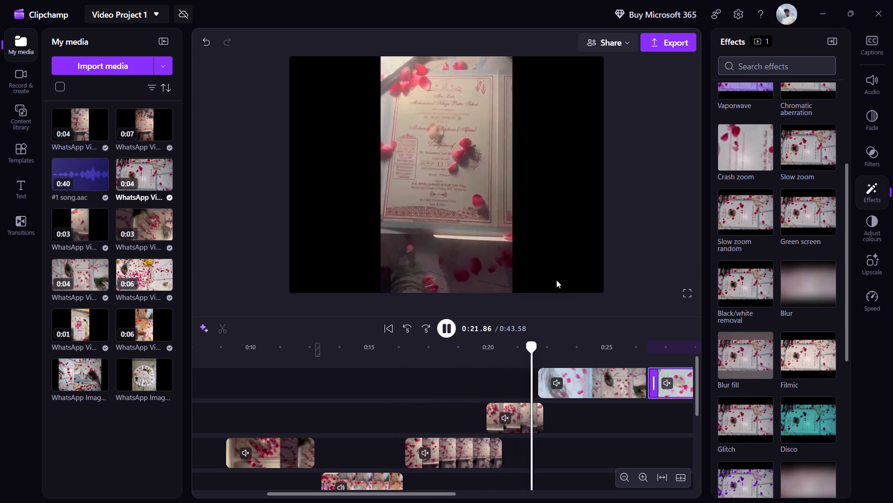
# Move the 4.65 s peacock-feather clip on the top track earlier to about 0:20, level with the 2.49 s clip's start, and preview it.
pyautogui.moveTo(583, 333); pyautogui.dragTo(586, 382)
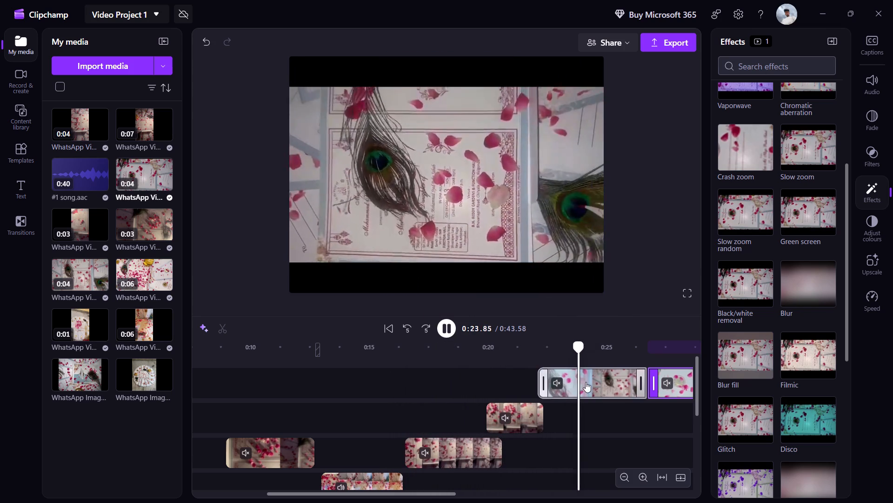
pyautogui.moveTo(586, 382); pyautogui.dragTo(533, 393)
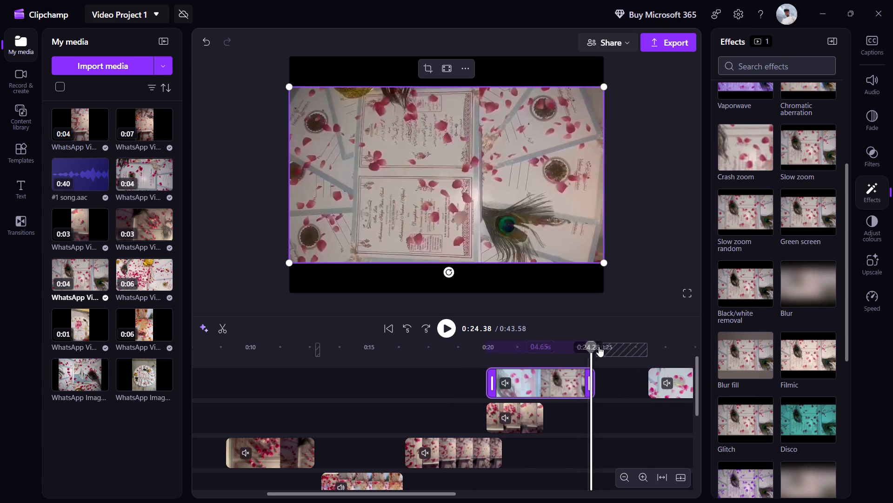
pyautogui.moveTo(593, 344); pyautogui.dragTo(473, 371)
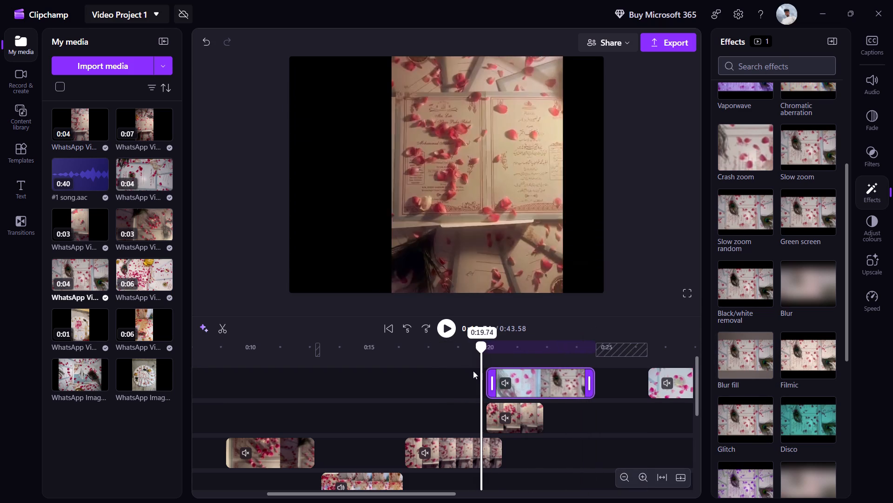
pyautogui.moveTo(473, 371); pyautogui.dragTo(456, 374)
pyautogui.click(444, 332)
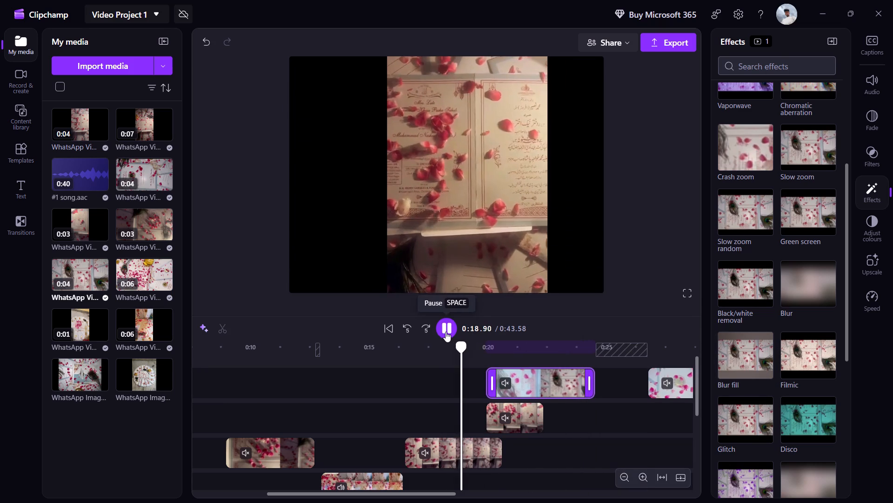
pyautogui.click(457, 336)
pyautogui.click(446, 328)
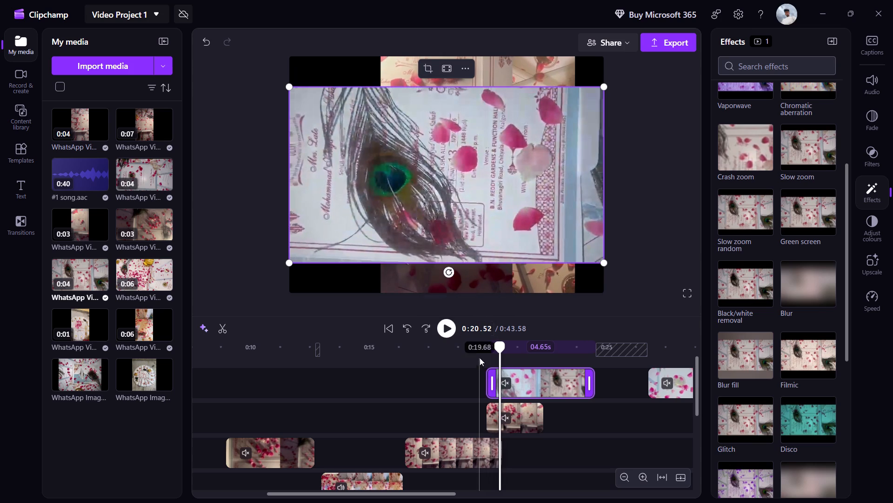
# Examine the song track and the overlapping 4.16 s and 2.49 s clips around 0:19 to 0:21.
pyautogui.scroll(-3, 446, 367)
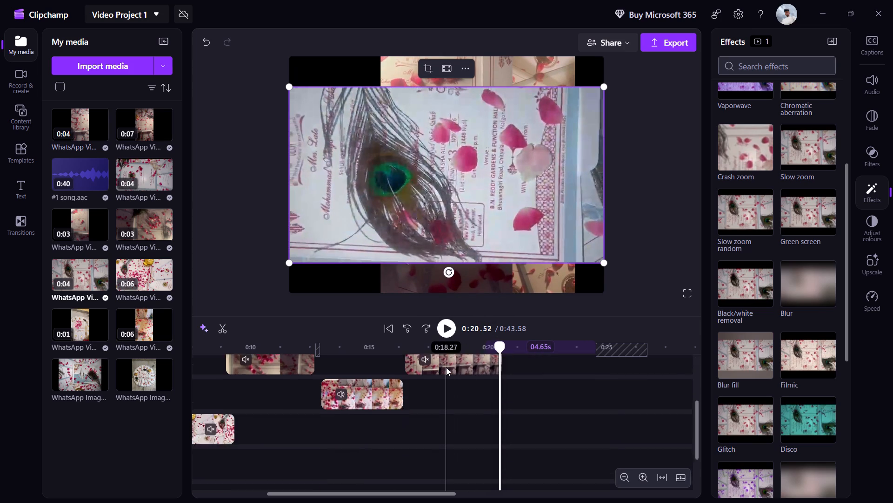
pyautogui.scroll(-3, 446, 367)
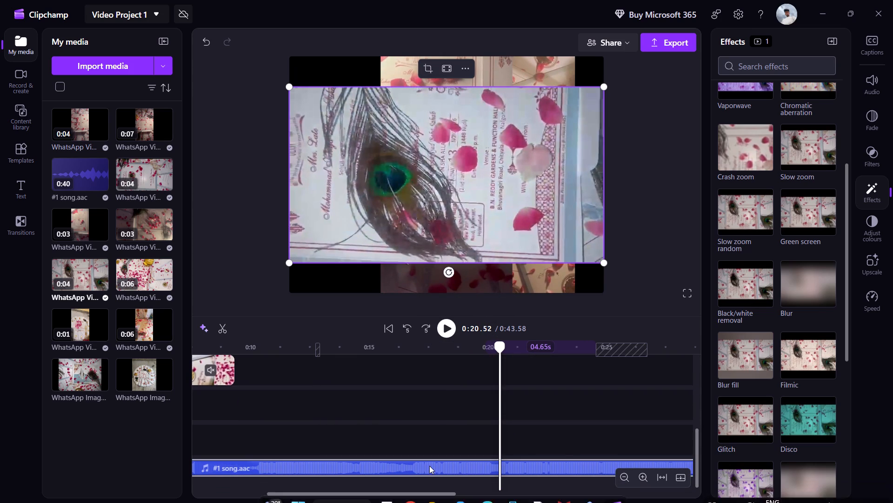
pyautogui.click(451, 466)
pyautogui.click(451, 466)
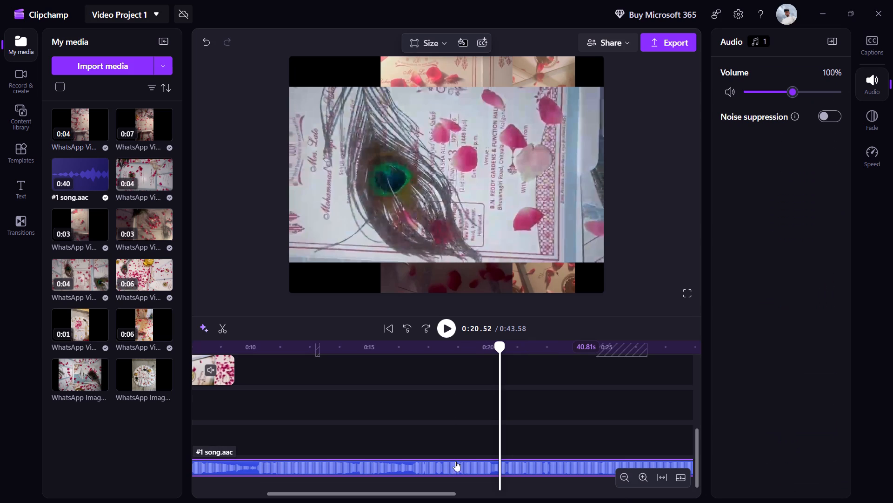
pyautogui.scroll(4, 469, 448)
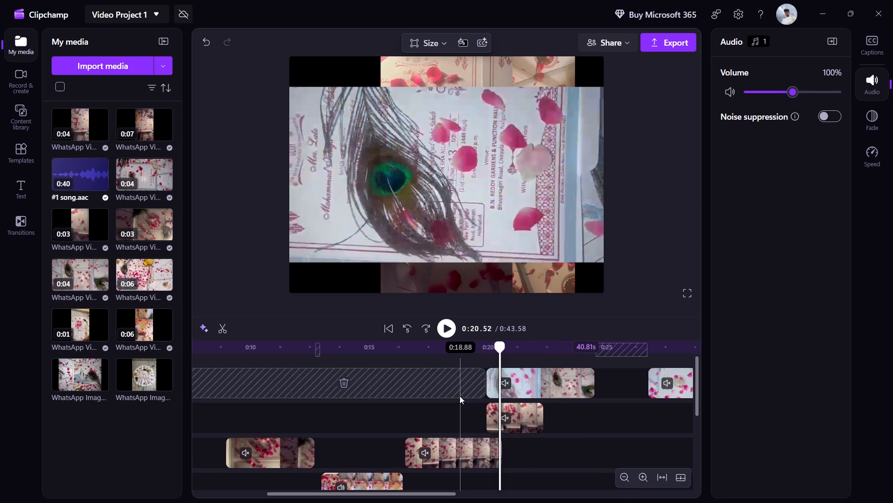
pyautogui.click(462, 458)
pyautogui.click(459, 459)
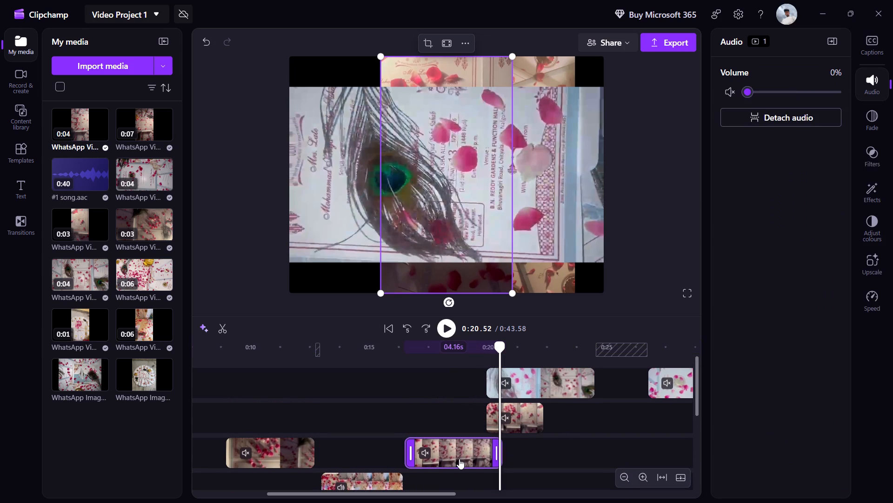
pyautogui.click(459, 459)
pyautogui.doubleClick(506, 416)
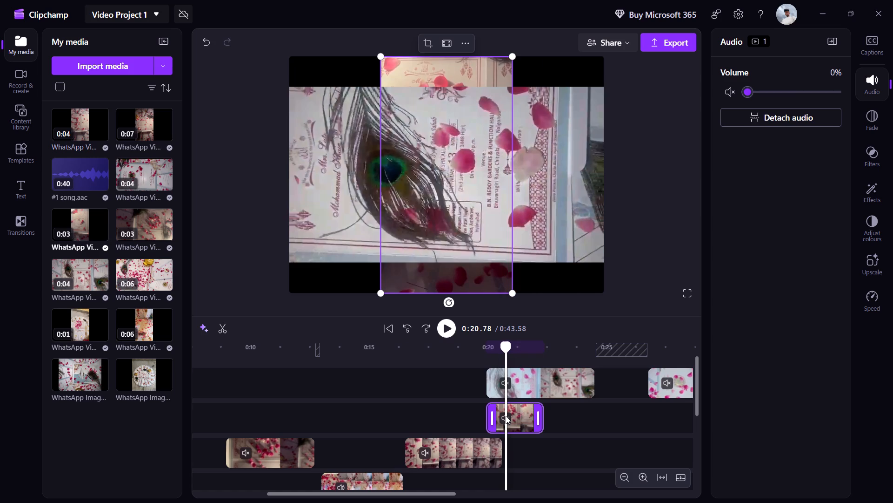
pyautogui.doubleClick(458, 448)
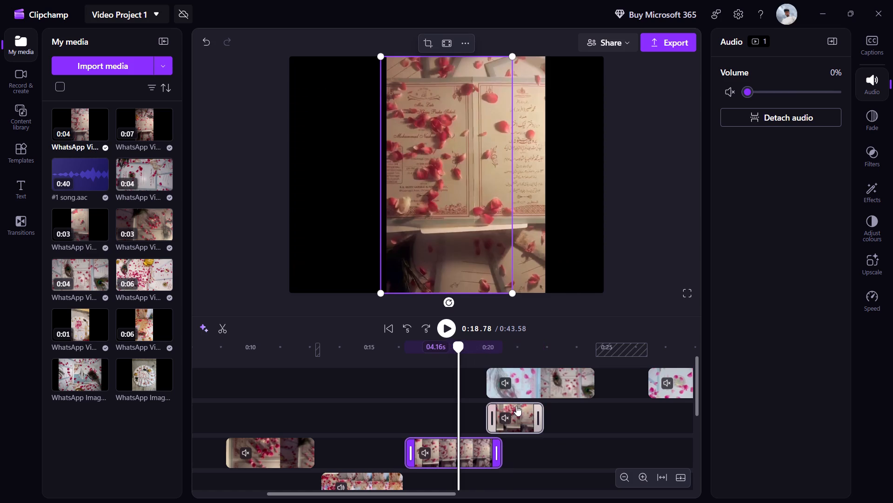
# Move the 4.16 s clip onto its own new track below the 2.49 s clip, starting slightly earlier at about 0:16.
pyautogui.moveTo(467, 449); pyautogui.dragTo(500, 440)
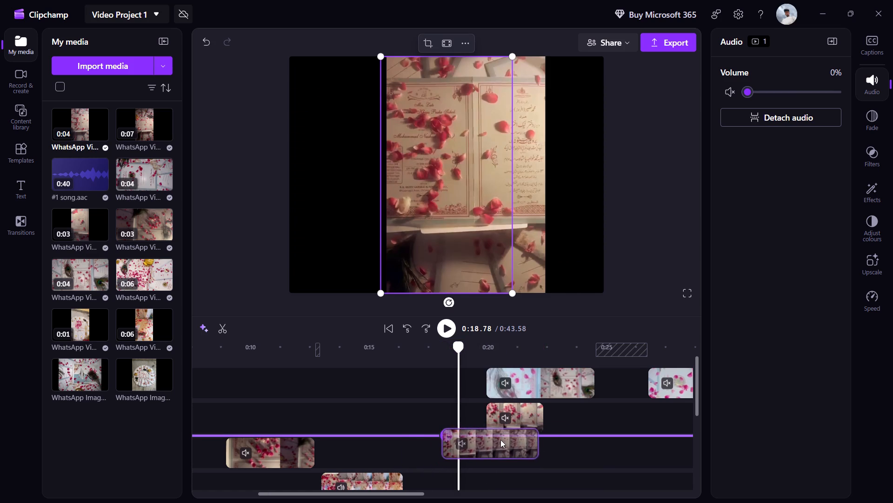
pyautogui.moveTo(500, 440); pyautogui.dragTo(457, 440)
pyautogui.click(456, 440)
pyautogui.moveTo(447, 453); pyautogui.dragTo(447, 453)
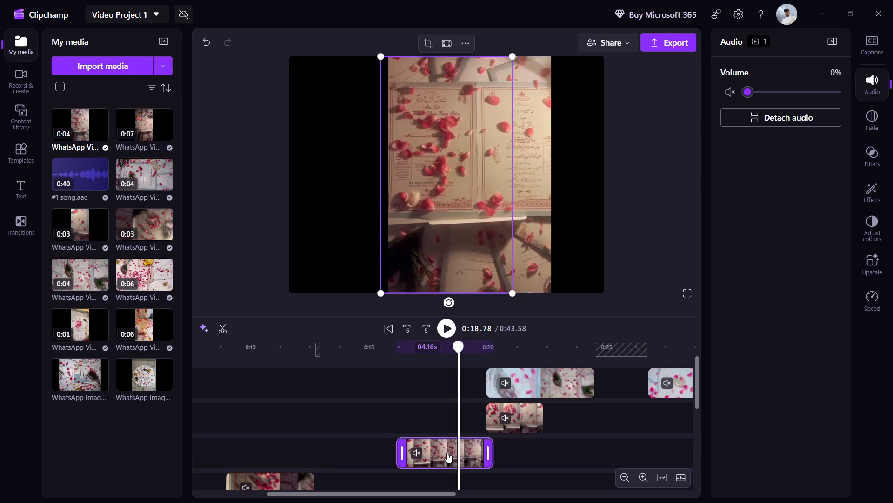
pyautogui.moveTo(447, 453); pyautogui.dragTo(440, 466)
# Move the 4.65 s peacock-feather clip on the top track later so it starts at about 0:21.
pyautogui.scroll(-1, 443, 460)
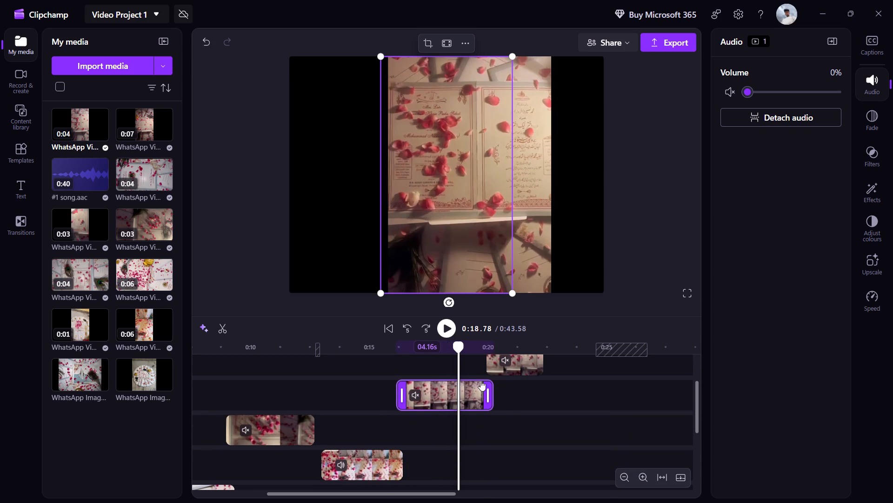
pyautogui.scroll(1, 497, 383)
pyautogui.click(512, 409)
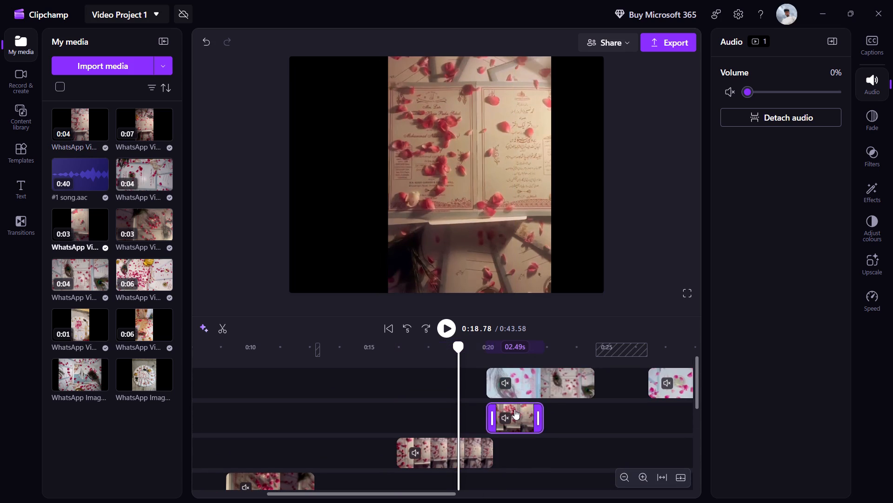
pyautogui.moveTo(533, 385); pyautogui.dragTo(557, 385)
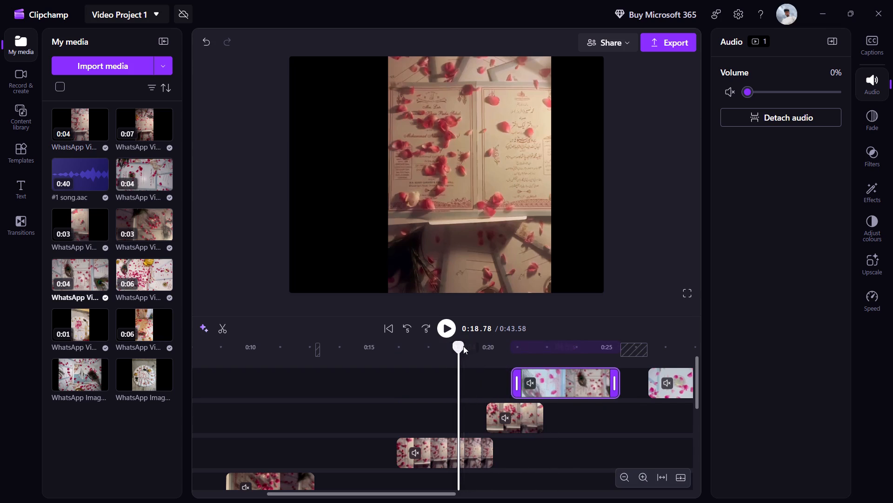
# Play the sequence from about 0:04, checking the clips on the lower tracks, and go back to replay the early clips.
pyautogui.moveTo(463, 346); pyautogui.dragTo(133, 402)
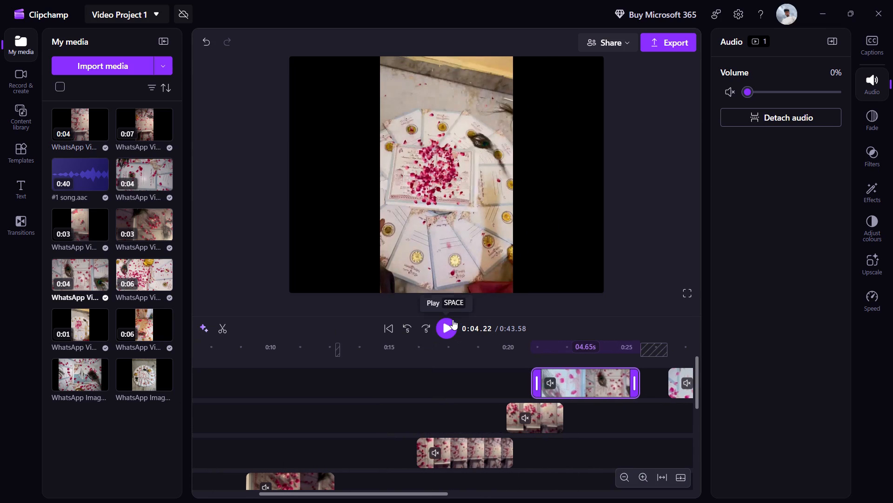
pyautogui.click(453, 319)
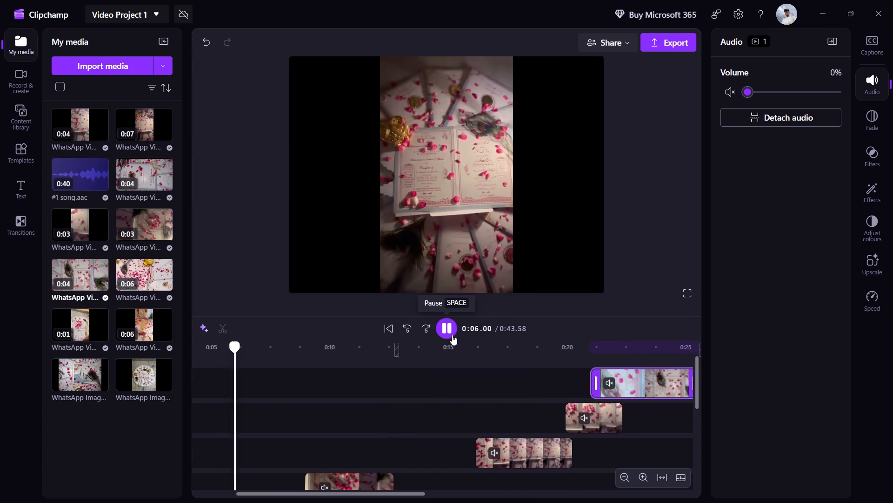
pyautogui.scroll(-3, 359, 416)
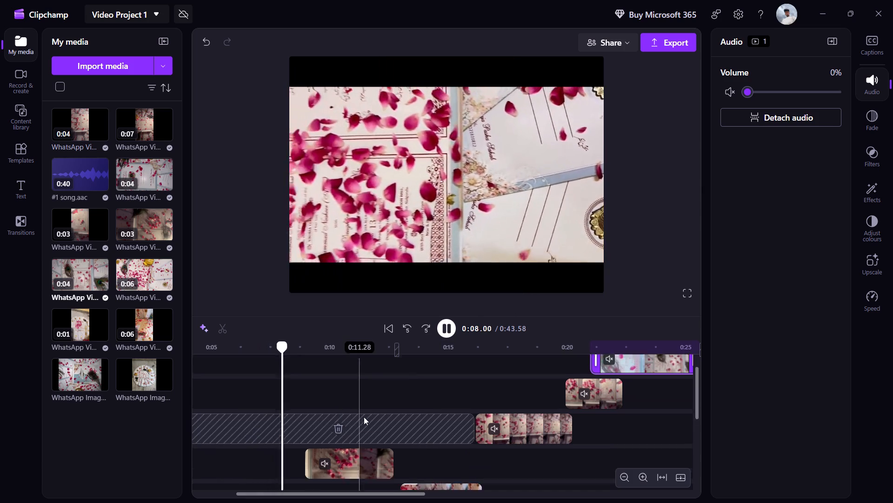
pyautogui.scroll(1, 304, 404)
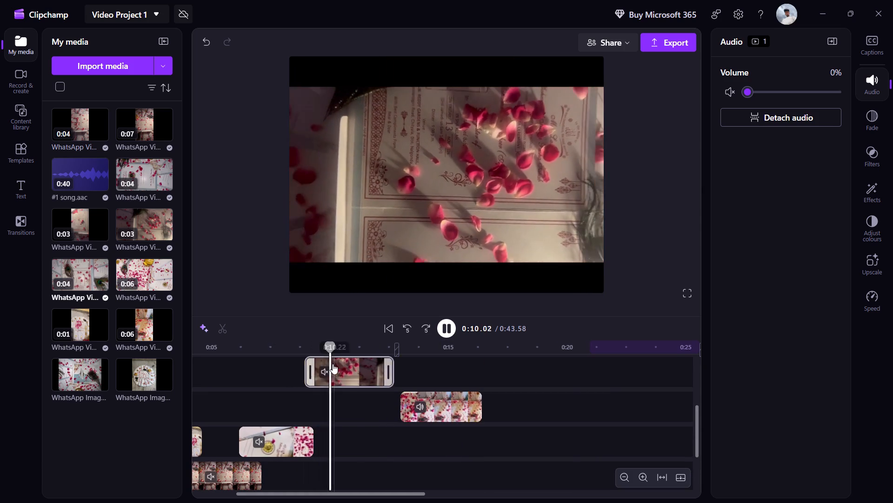
pyautogui.moveTo(342, 345); pyautogui.dragTo(97, 347)
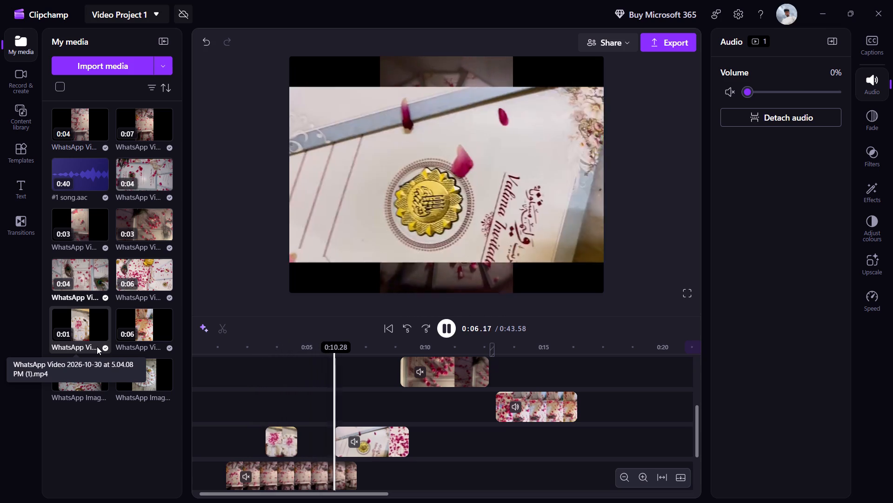
# Move the short petal clip near the beginning of the timeline earlier so it starts at about 0:01.
pyautogui.moveTo(276, 441); pyautogui.dragTo(231, 445)
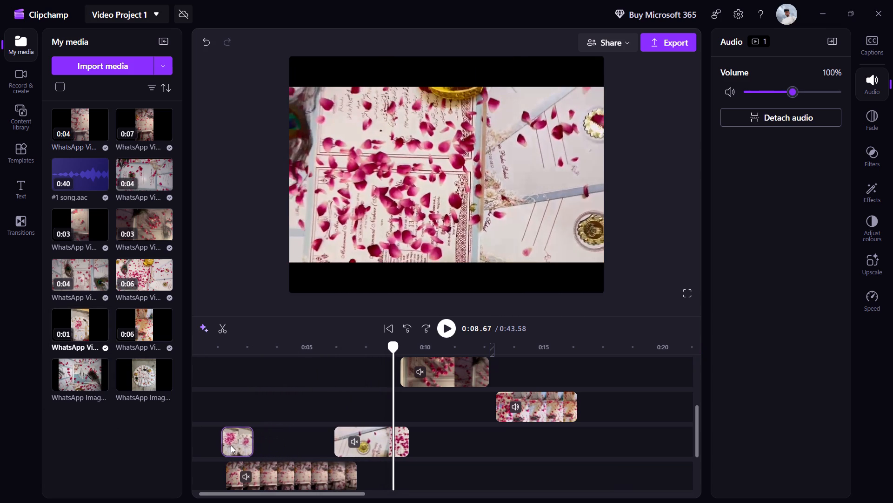
pyautogui.moveTo(231, 445); pyautogui.dragTo(225, 445)
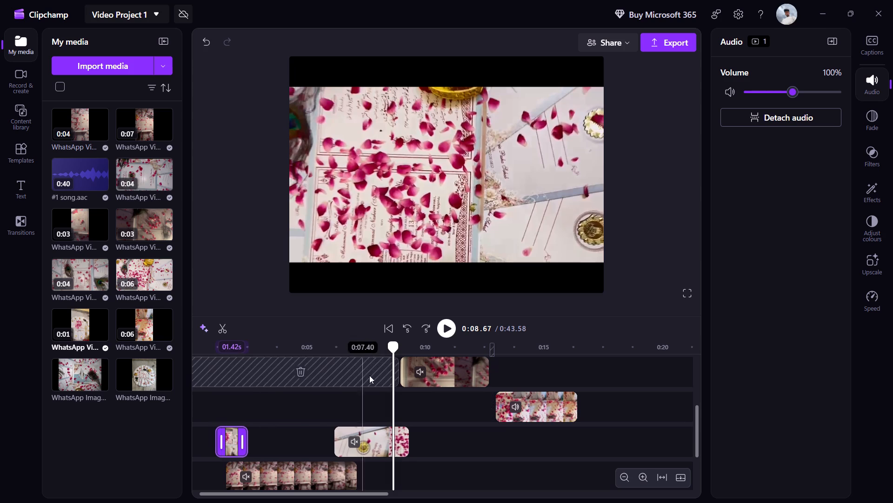
# Play the sequence from the beginning to review the opening clips.
pyautogui.moveTo(398, 344); pyautogui.dragTo(62, 414)
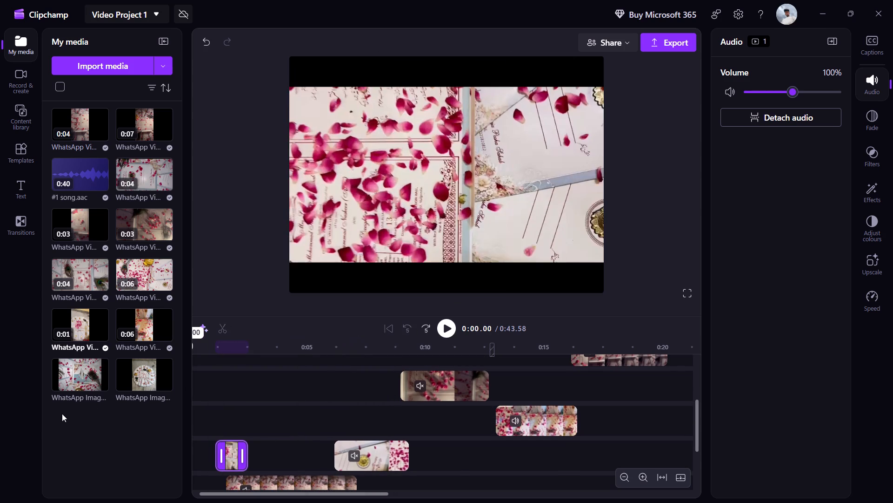
pyautogui.moveTo(62, 414); pyautogui.dragTo(49, 415)
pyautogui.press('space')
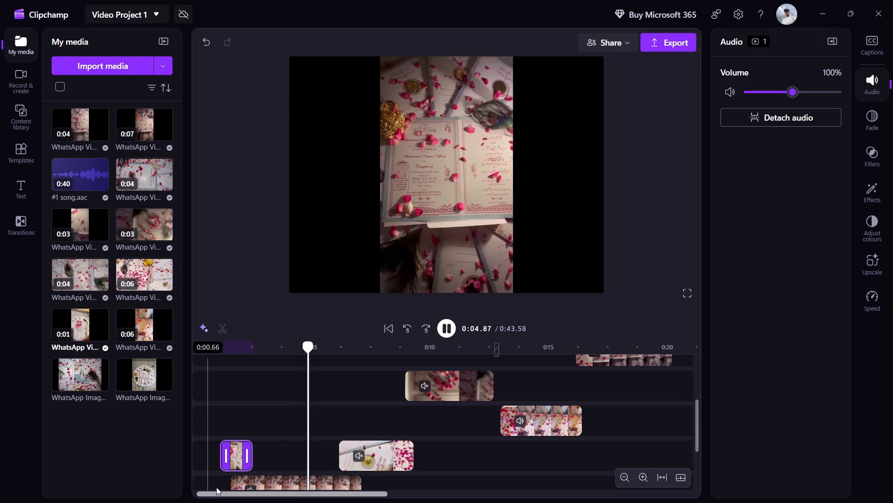
pyautogui.click(235, 458)
pyautogui.click(235, 458)
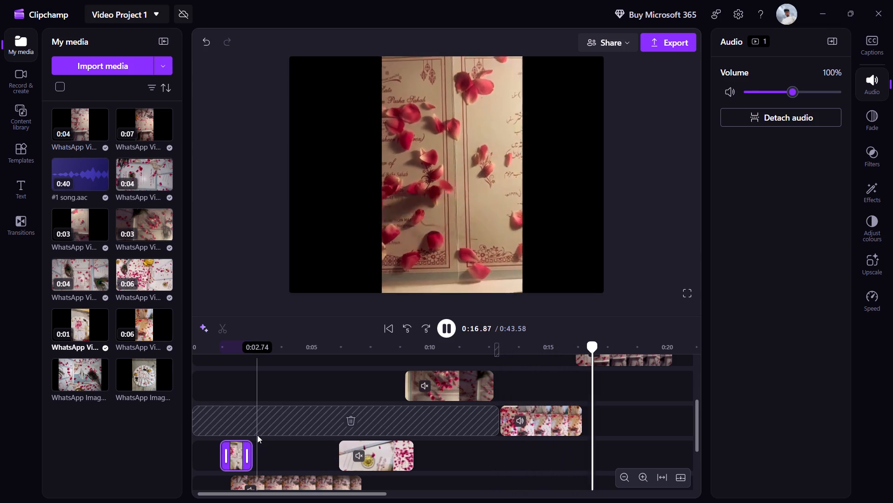
# Replay the middle of the sequence from several clips between about 0:08 and 0:17, pausing on the 3.54 s clip at about 0:15.
pyautogui.click(455, 396)
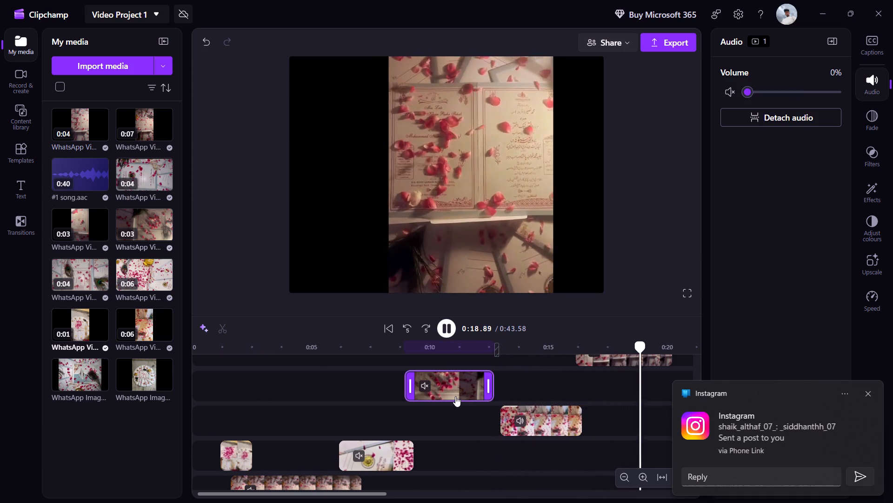
pyautogui.doubleClick(455, 396)
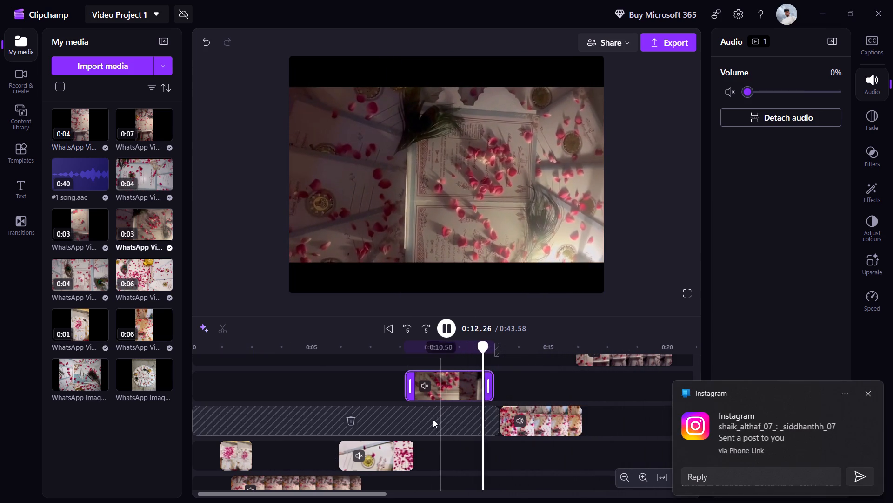
pyautogui.doubleClick(402, 444)
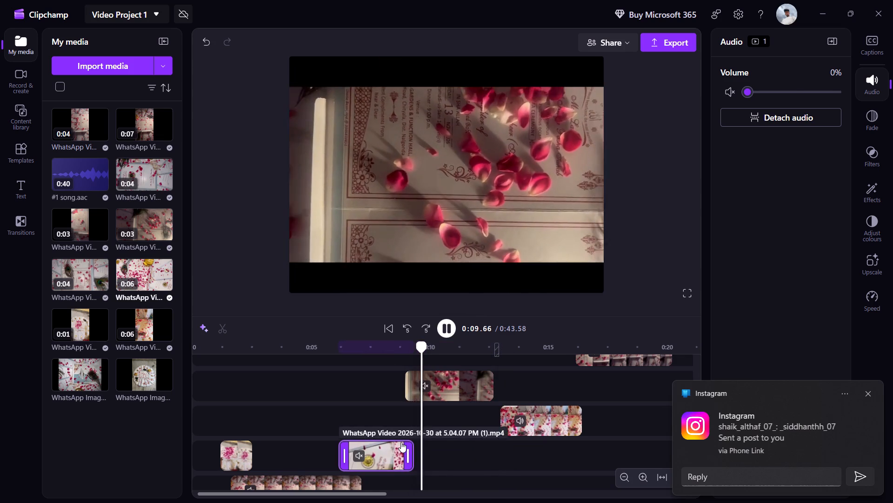
pyautogui.doubleClick(540, 420)
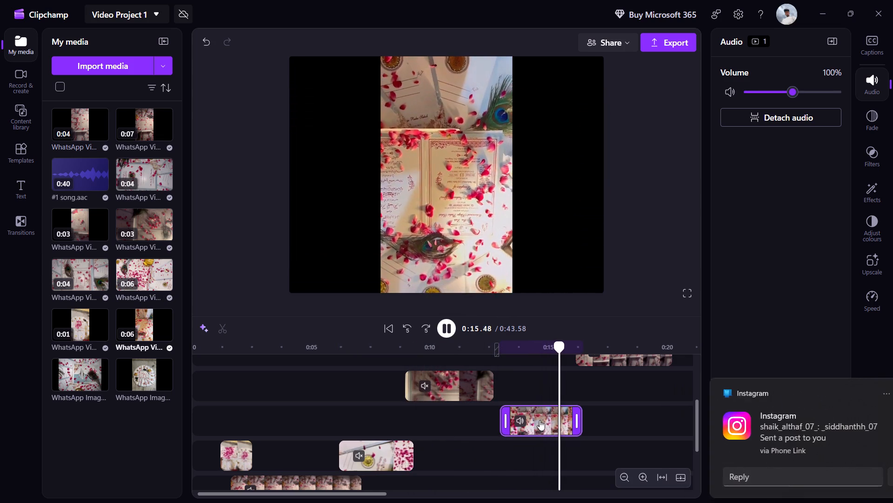
pyautogui.click(540, 420)
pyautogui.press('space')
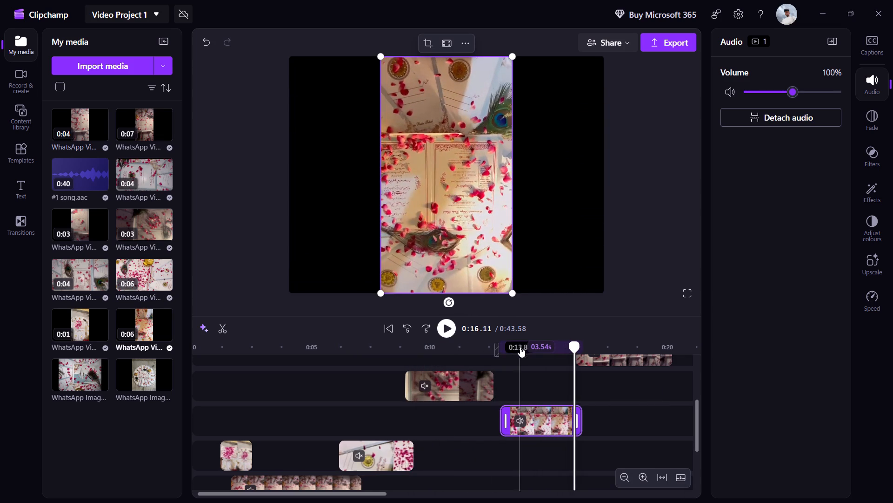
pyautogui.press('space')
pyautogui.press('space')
pyautogui.doubleClick(531, 430)
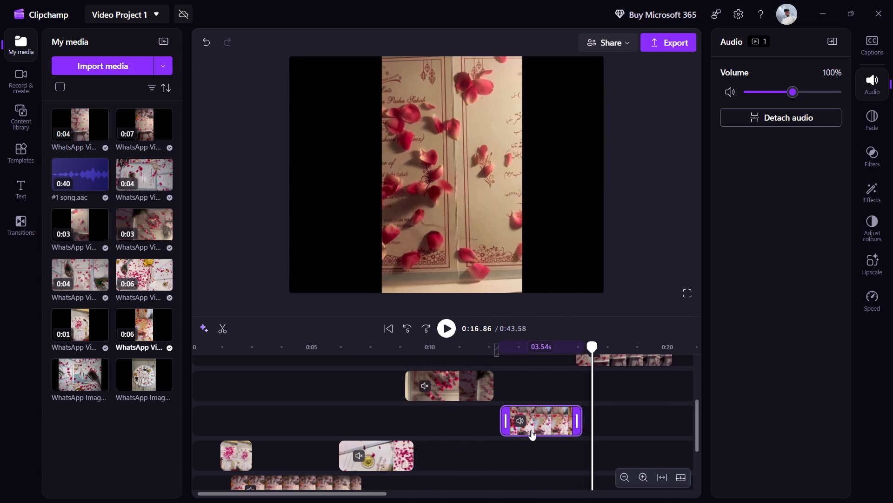
pyautogui.click(539, 418)
pyautogui.click(543, 417)
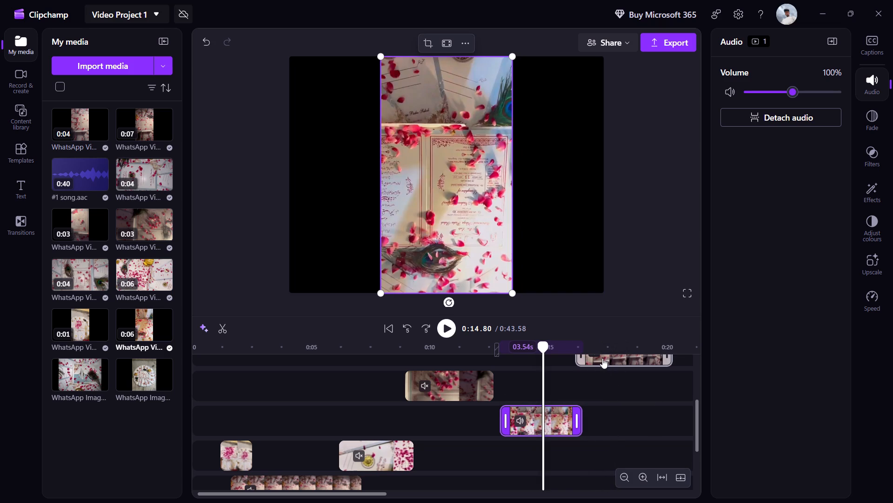
# Move the 4.16 s clip onto the 3.54 s clip's track, directly before that clip, starting at about 0:12.
pyautogui.keyDown('ctrl'); pyautogui.scroll(5, 485, 167); pyautogui.keyUp('ctrl')
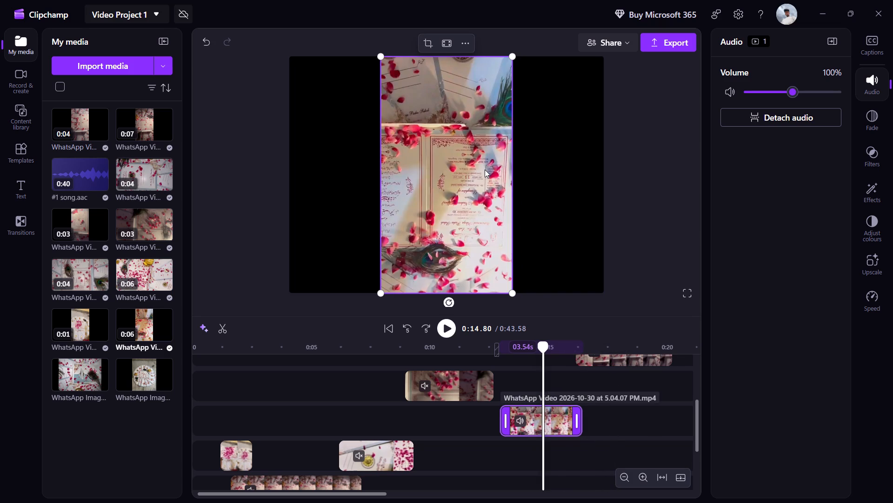
pyautogui.click(598, 362)
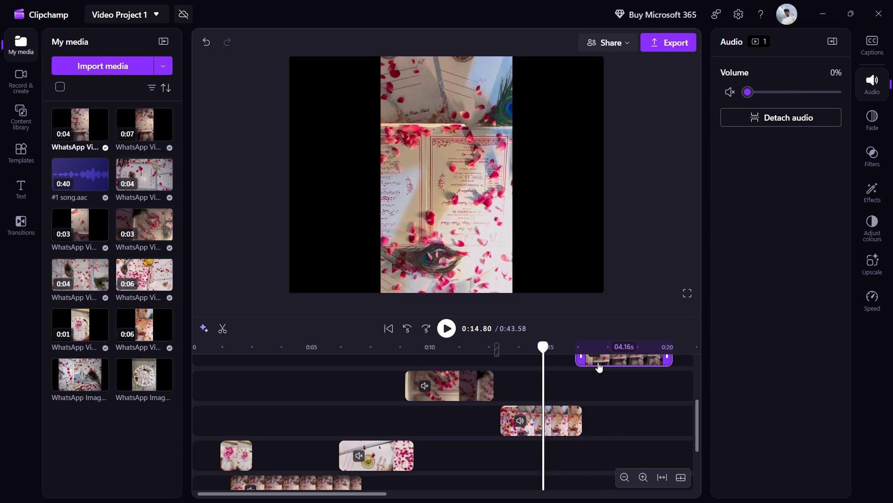
pyautogui.moveTo(598, 362); pyautogui.dragTo(507, 428)
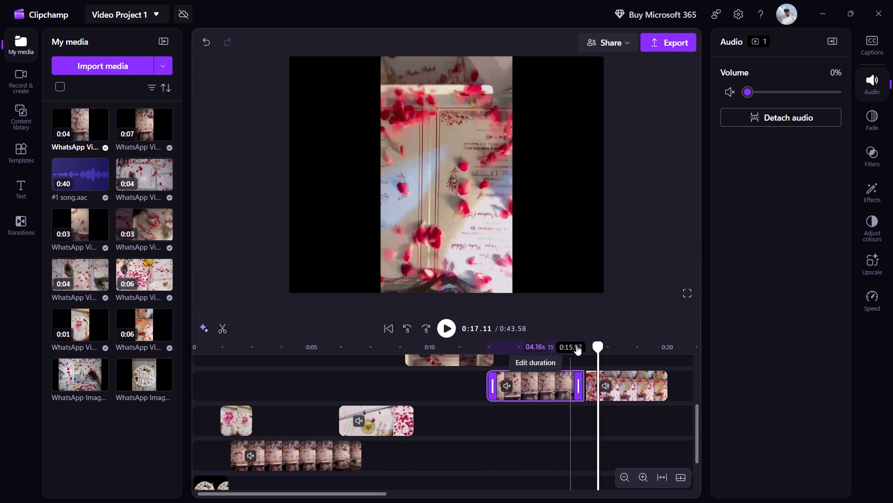
# Delete the petal clip that directly follows the 4.16 s clip on the same track.
pyautogui.moveTo(593, 345); pyautogui.dragTo(414, 367)
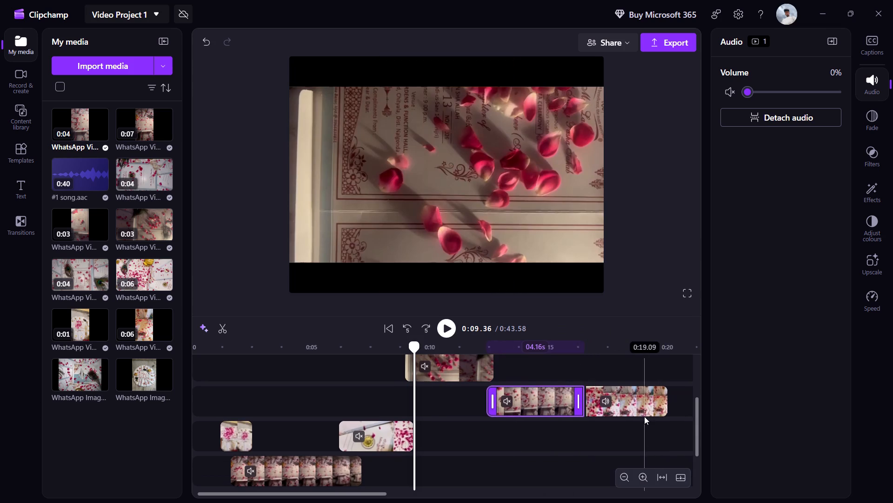
pyautogui.rightClick(626, 402)
pyautogui.click(639, 224)
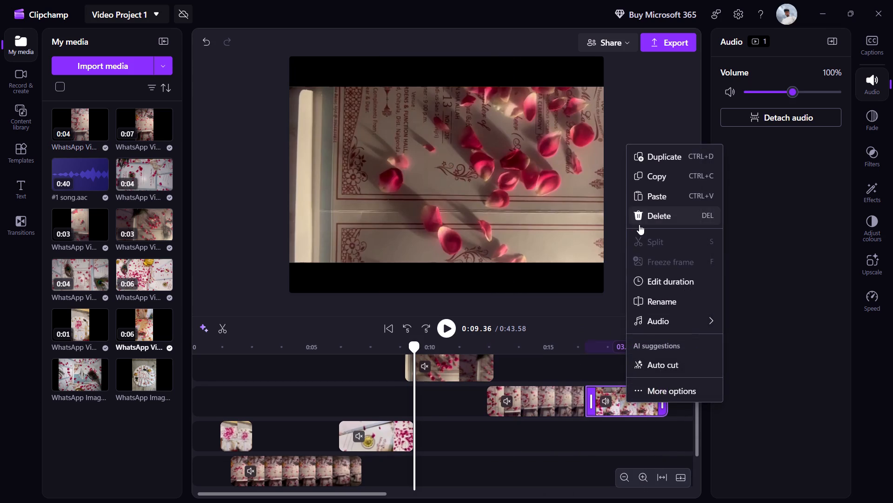
# Play the sequence from the beginning of the timeline to review the clips after the deletion.
pyautogui.moveTo(418, 345); pyautogui.dragTo(364, 347)
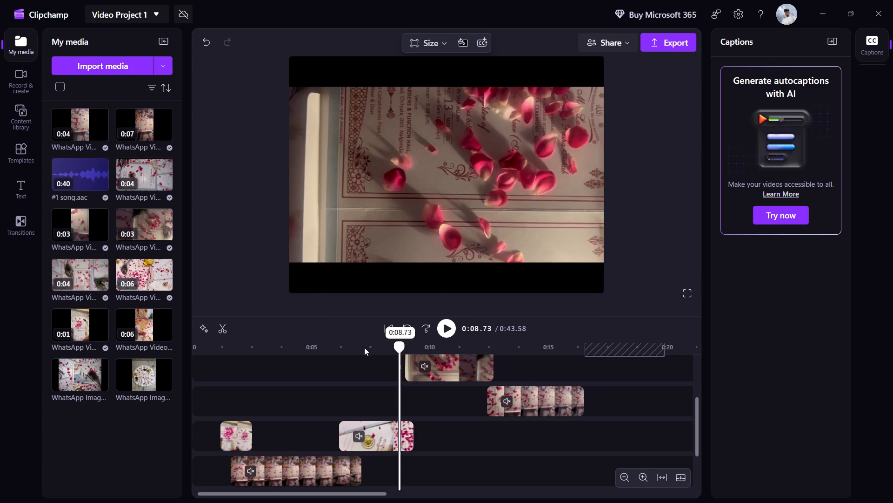
pyautogui.moveTo(364, 347); pyautogui.dragTo(122, 398)
pyautogui.press('space')
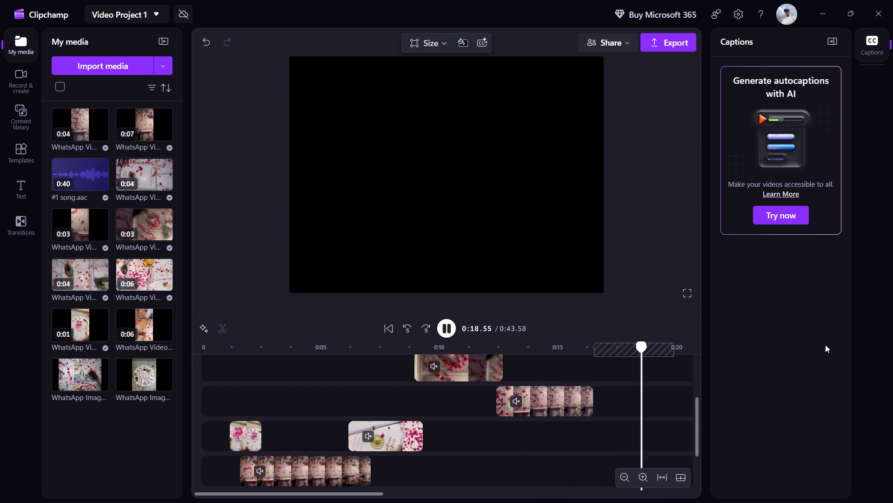
# Move the short portrait petal clip on the second visible track earlier so it starts at 0:16.57, directly after the lower track's clip.
pyautogui.scroll(2, 679, 393)
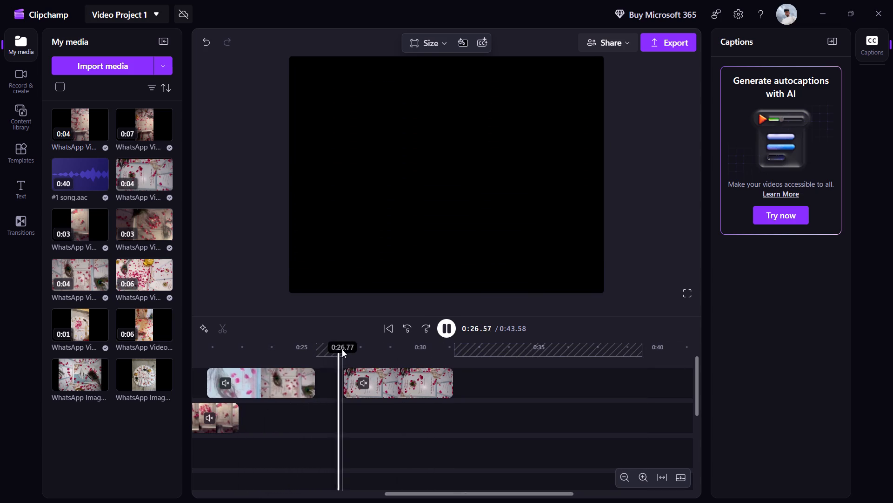
pyautogui.moveTo(342, 348); pyautogui.dragTo(191, 375)
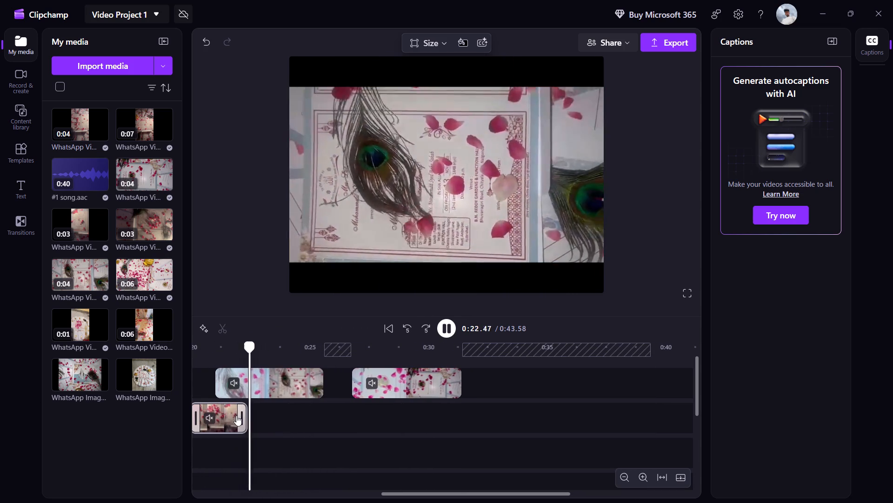
pyautogui.moveTo(220, 420); pyautogui.dragTo(231, 419)
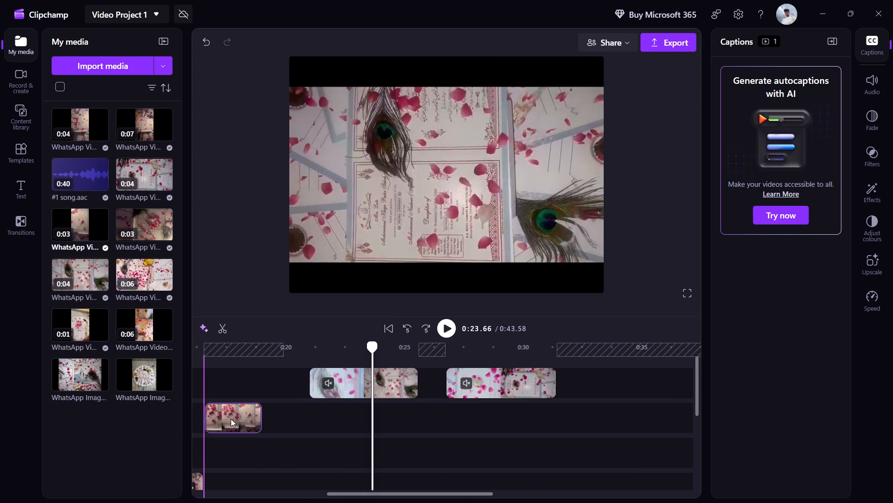
pyautogui.moveTo(231, 419); pyautogui.dragTo(258, 426)
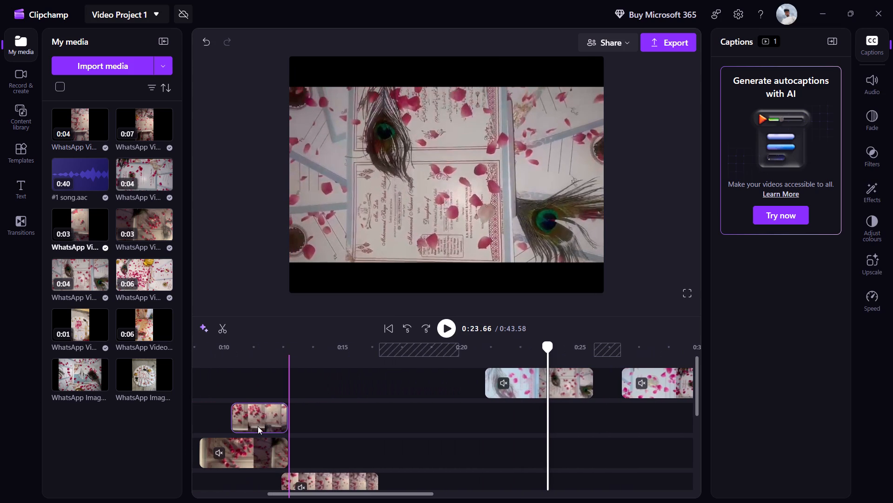
pyautogui.moveTo(258, 426); pyautogui.dragTo(407, 428)
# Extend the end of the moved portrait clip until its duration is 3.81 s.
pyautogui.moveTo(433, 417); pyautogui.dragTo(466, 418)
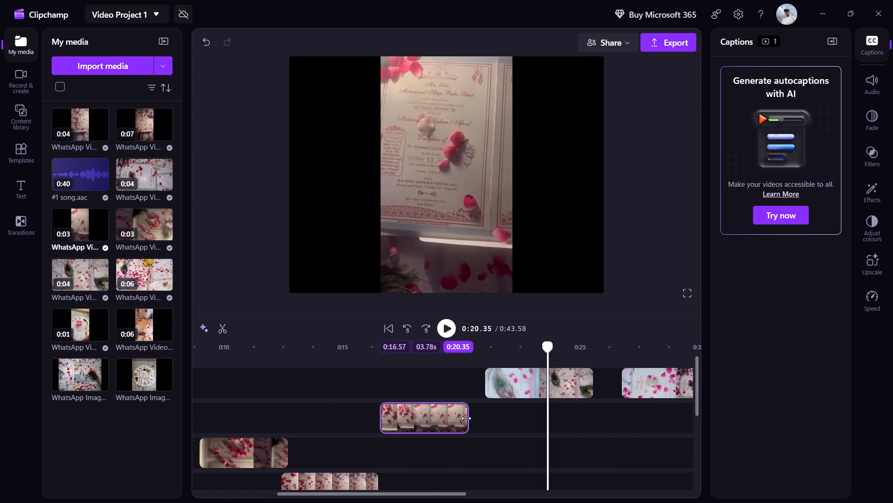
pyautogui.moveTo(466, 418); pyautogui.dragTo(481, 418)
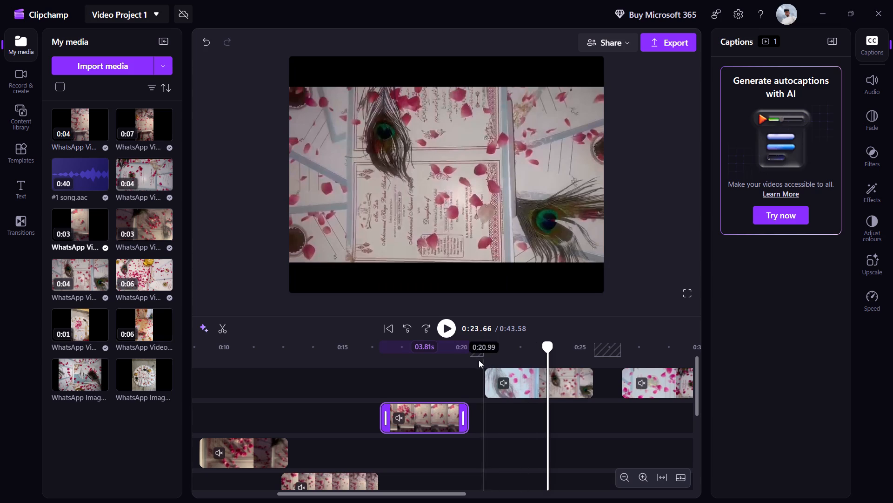
# Replay the portrait clip that starts at 0:16.57 and shorten it from its end to 2.60 s.
pyautogui.moveTo(551, 345); pyautogui.dragTo(471, 345)
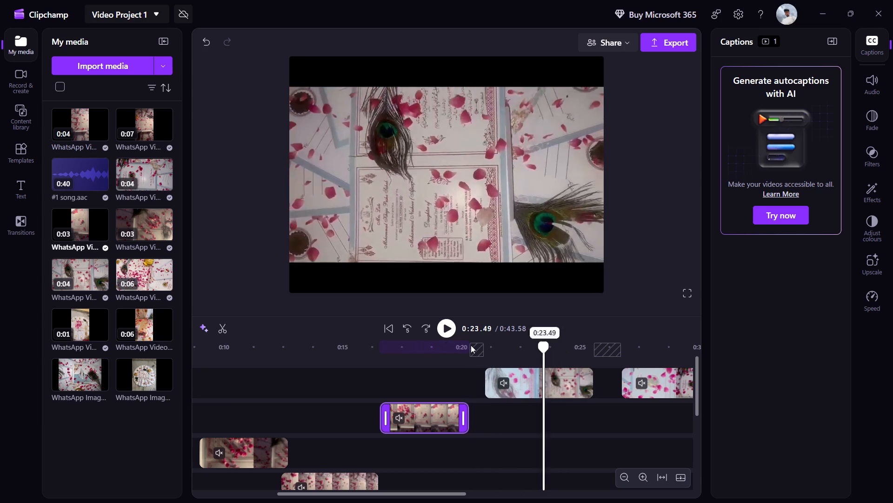
pyautogui.moveTo(471, 345); pyautogui.dragTo(320, 369)
pyautogui.click(448, 328)
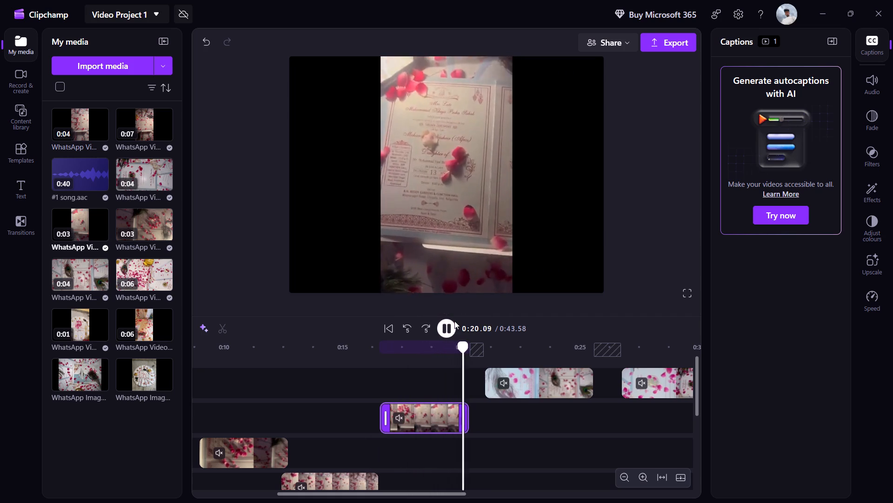
pyautogui.moveTo(466, 408); pyautogui.dragTo(458, 408)
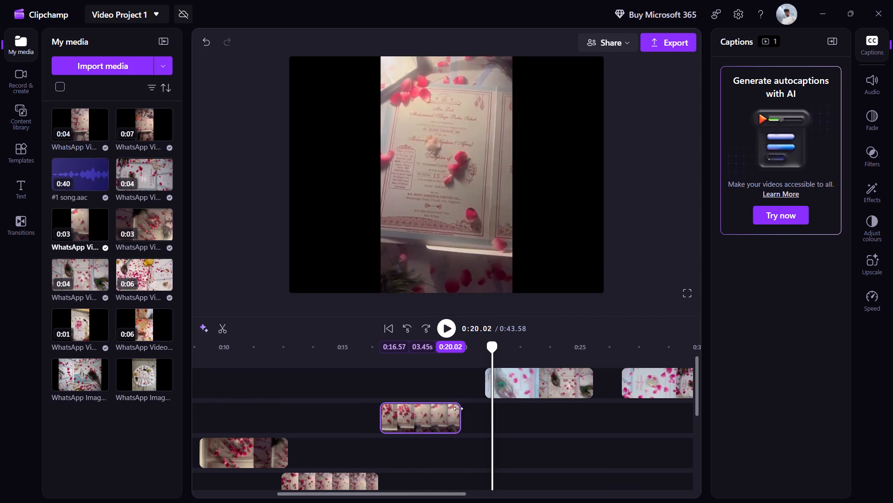
pyautogui.moveTo(458, 408); pyautogui.dragTo(441, 415)
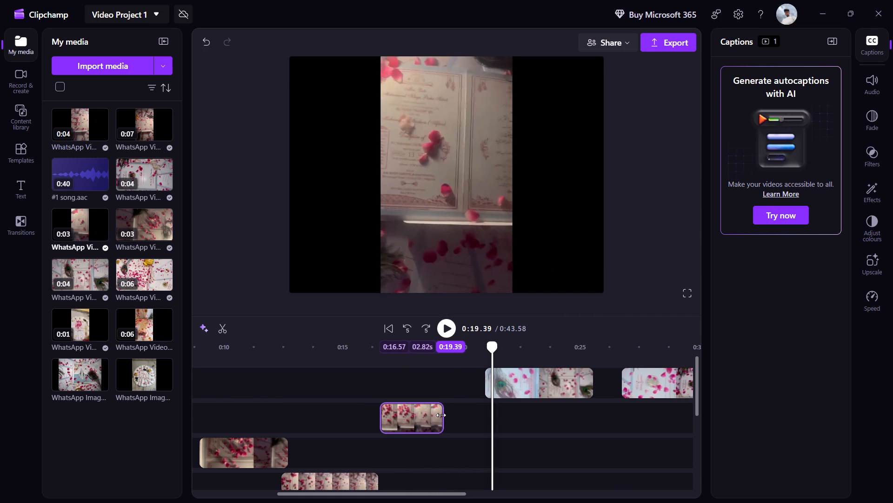
pyautogui.moveTo(441, 415); pyautogui.dragTo(437, 416)
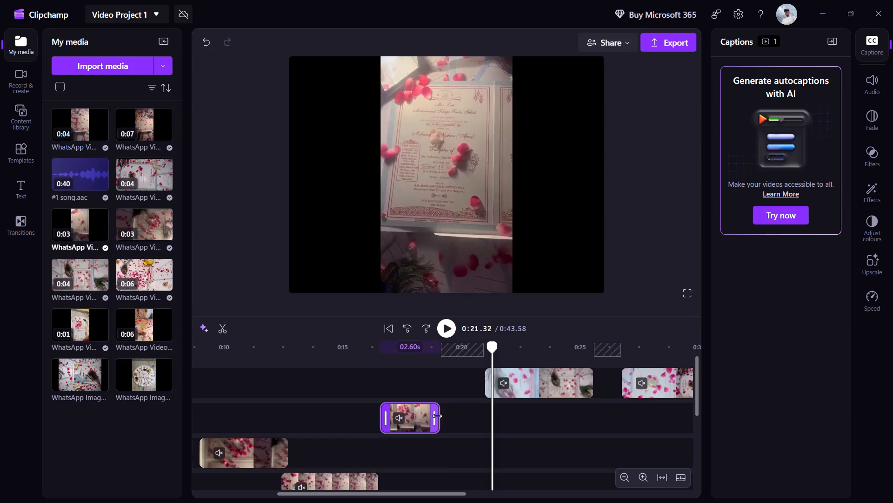
# Trim the beginning of the last Valima invitation clip on the upper track so it starts at 0:28.56 and lasts 2.91 s.
pyautogui.doubleClick(663, 385)
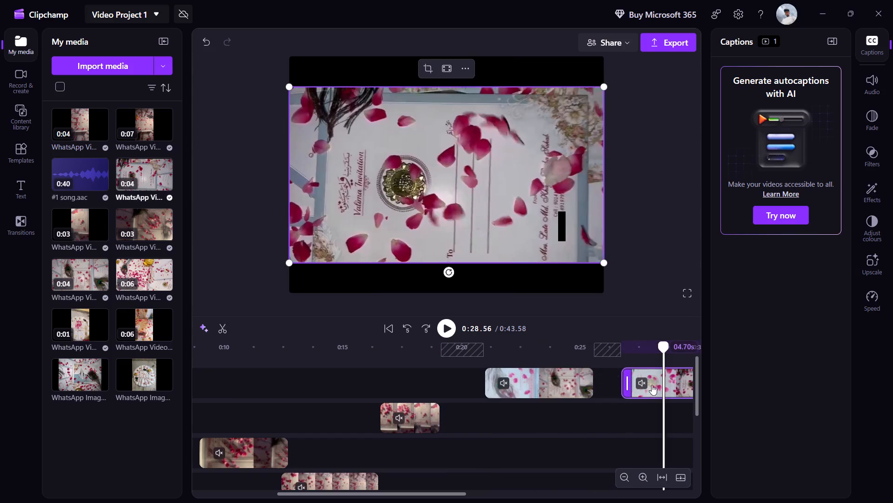
pyautogui.moveTo(629, 385); pyautogui.dragTo(633, 385)
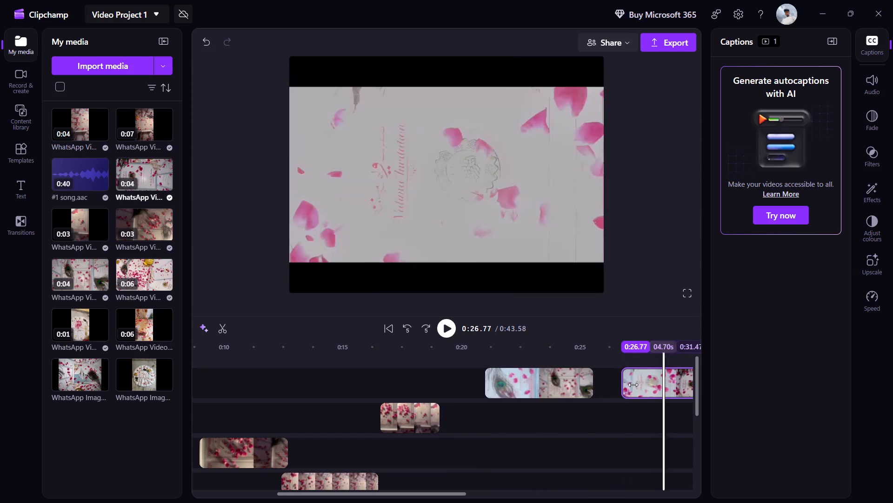
pyautogui.moveTo(633, 385); pyautogui.dragTo(560, 404)
pyautogui.moveTo(625, 387); pyautogui.dragTo(670, 387)
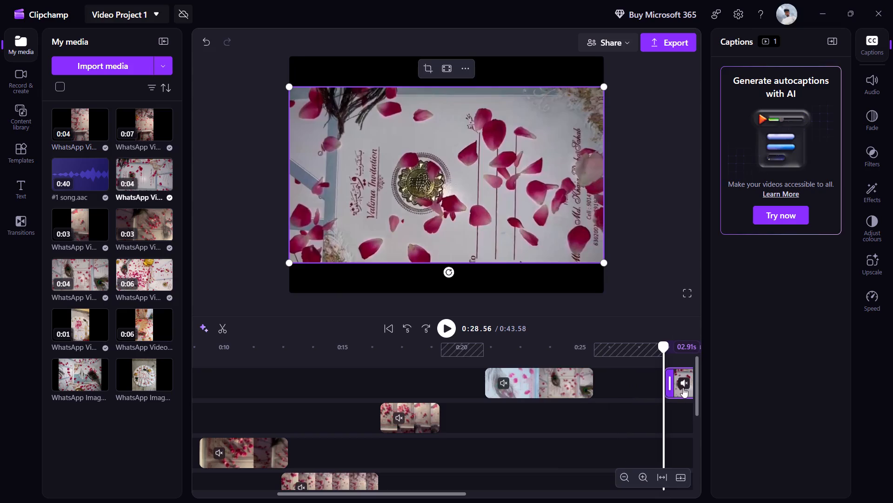
# Check the rest of the Valima invitation clip and shorten it from its end to 1.24 s.
pyautogui.hscroll(-1, 673, 405)
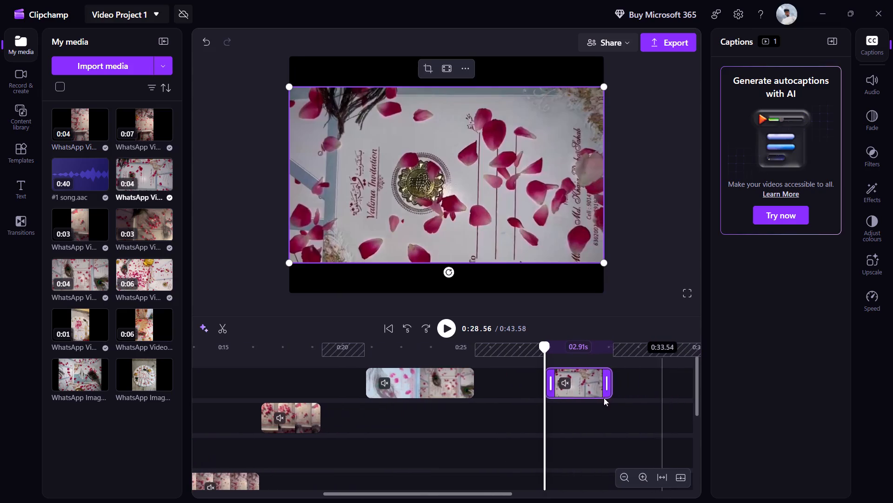
pyautogui.doubleClick(585, 387)
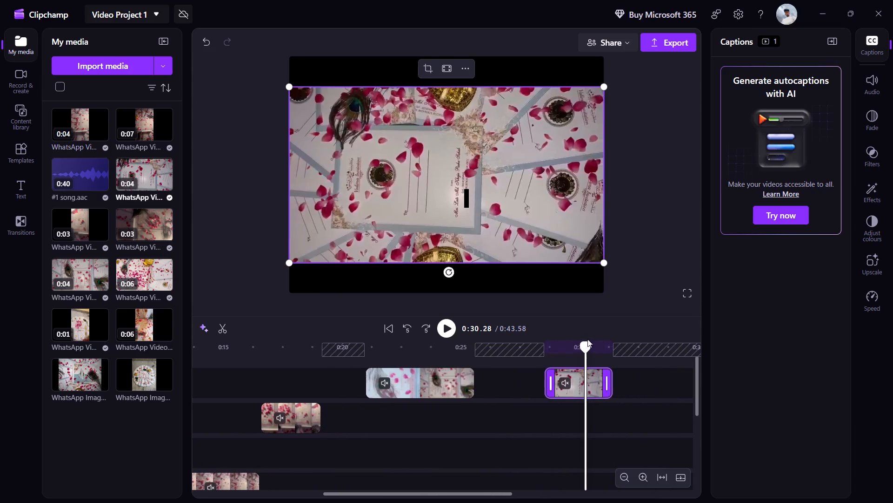
pyautogui.moveTo(581, 348); pyautogui.dragTo(580, 353)
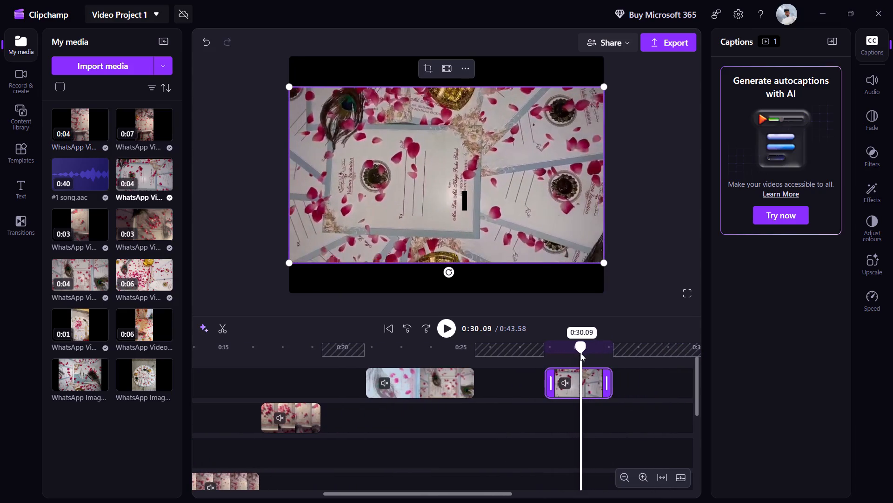
pyautogui.moveTo(580, 353); pyautogui.dragTo(613, 364)
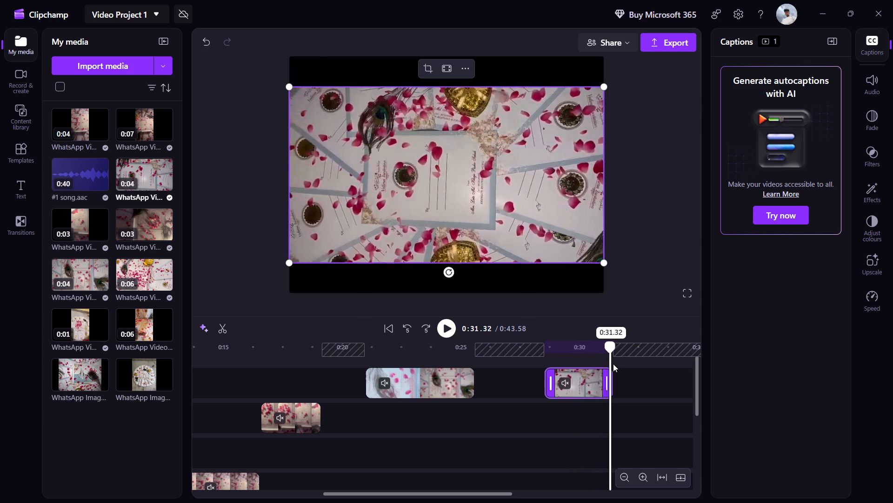
pyautogui.moveTo(613, 364); pyautogui.dragTo(615, 364)
pyautogui.moveTo(606, 383); pyautogui.dragTo(605, 383)
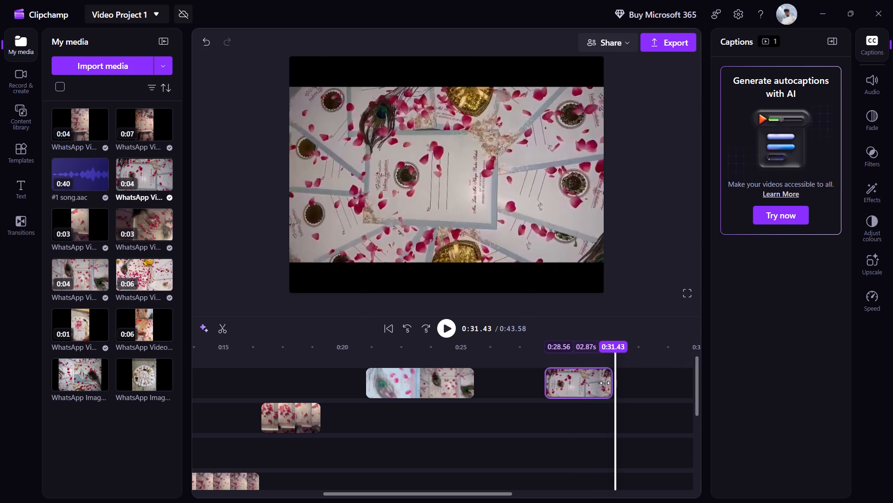
pyautogui.moveTo(605, 383); pyautogui.dragTo(572, 386)
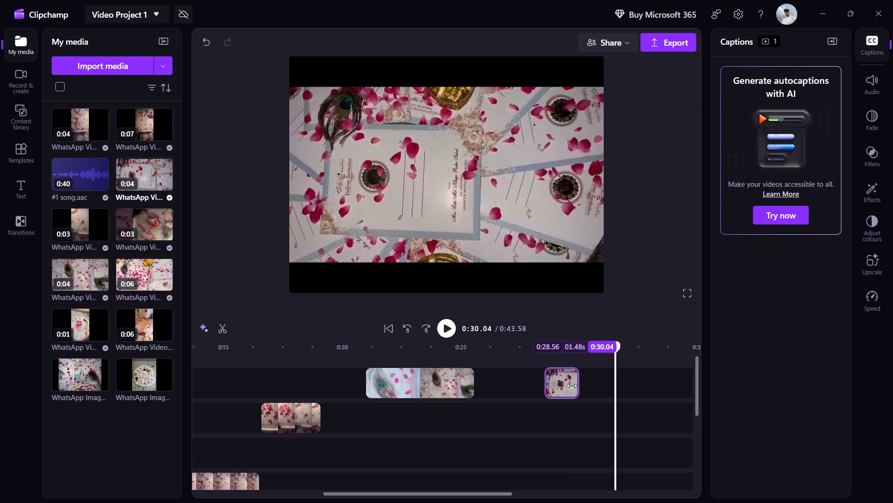
pyautogui.moveTo(572, 386); pyautogui.dragTo(566, 386)
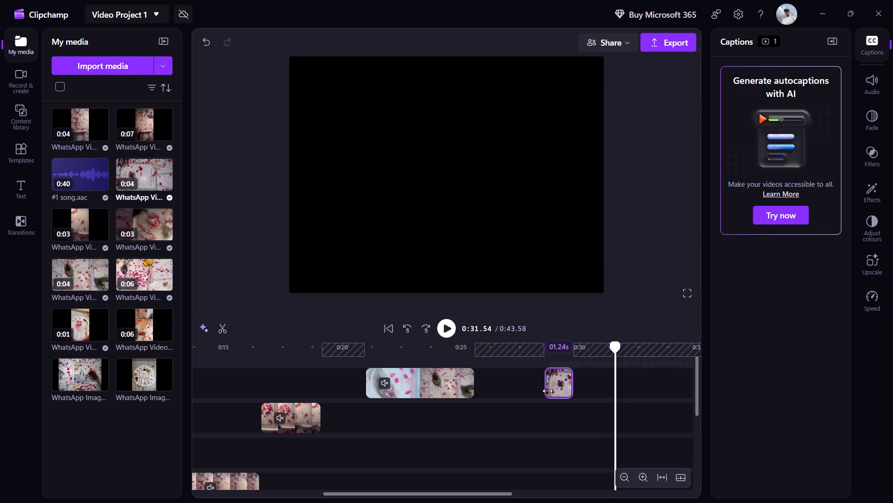
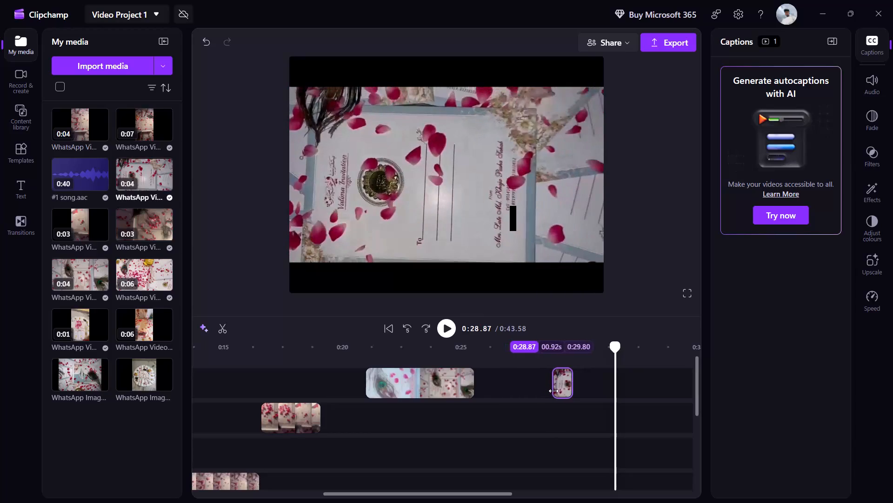
# Move the short Valima invitation clip onto a new track, into the gap before the clip that starts at 0:21.
pyautogui.moveTo(569, 388); pyautogui.dragTo(469, 383)
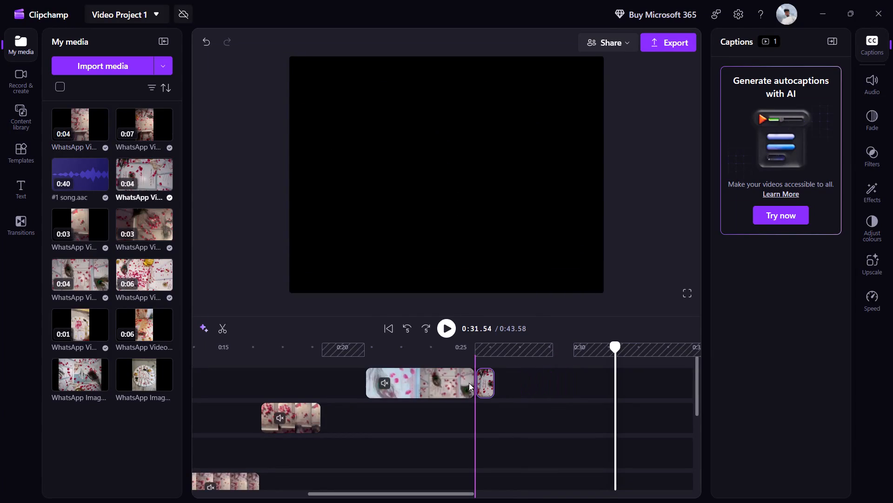
pyautogui.moveTo(469, 383); pyautogui.dragTo(349, 395)
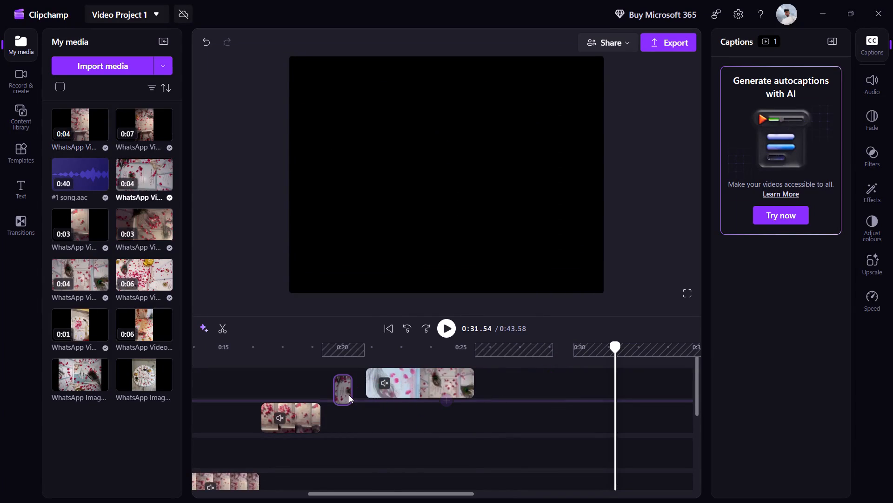
pyautogui.moveTo(349, 395); pyautogui.dragTo(347, 395)
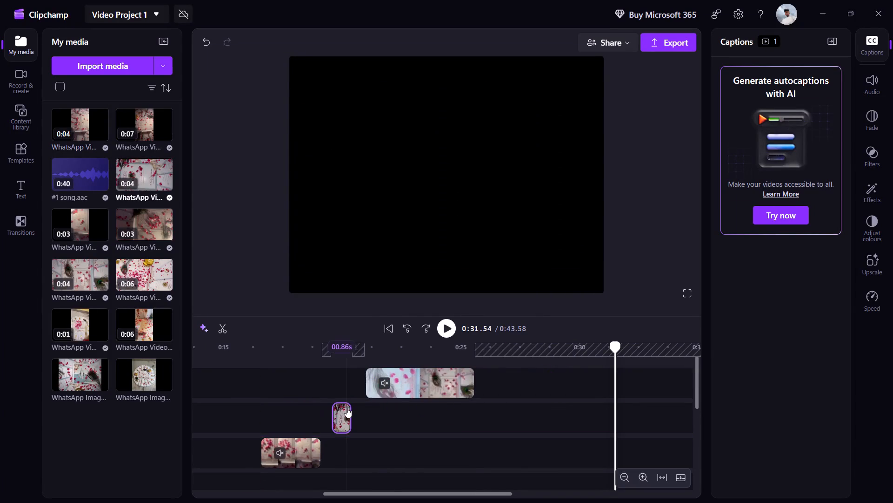
pyautogui.moveTo(345, 409); pyautogui.dragTo(340, 409)
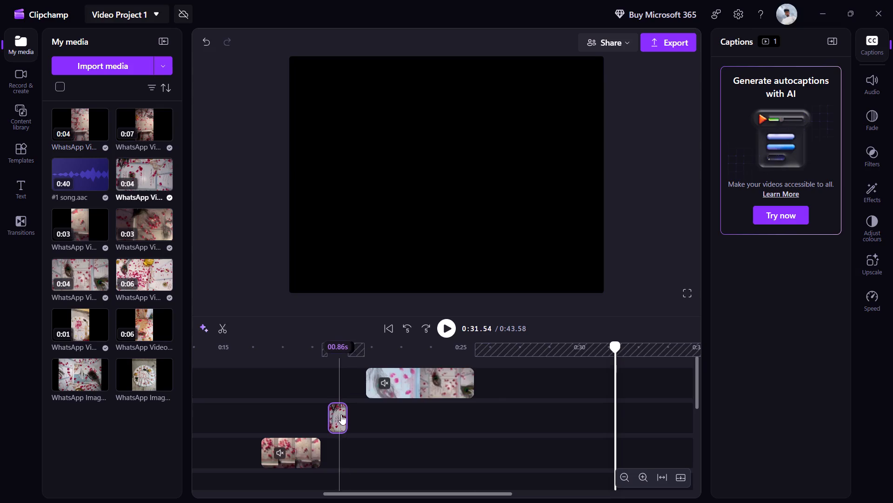
# Extend the moved Valima clip at both ends so it starts at 0:19.17 and lasts 2.03 s, filling the gap.
pyautogui.moveTo(330, 415); pyautogui.dragTo(324, 415)
pyautogui.moveTo(347, 419); pyautogui.dragTo(347, 424)
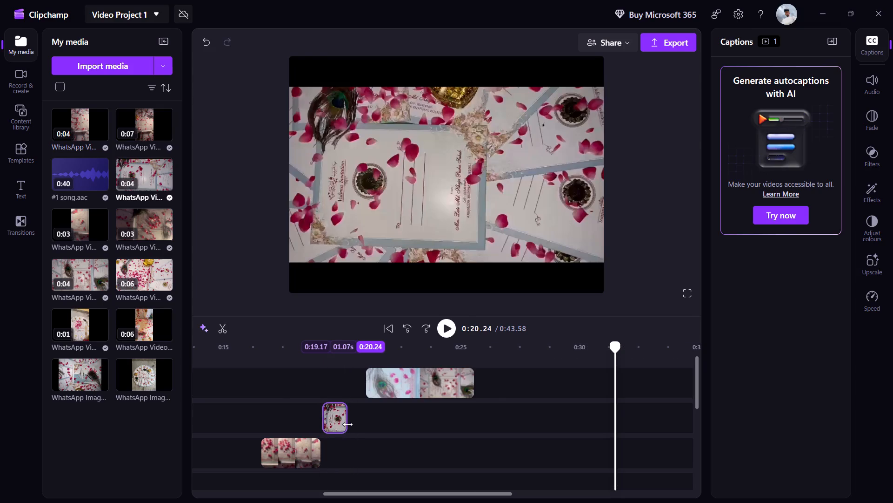
pyautogui.moveTo(347, 424); pyautogui.dragTo(364, 424)
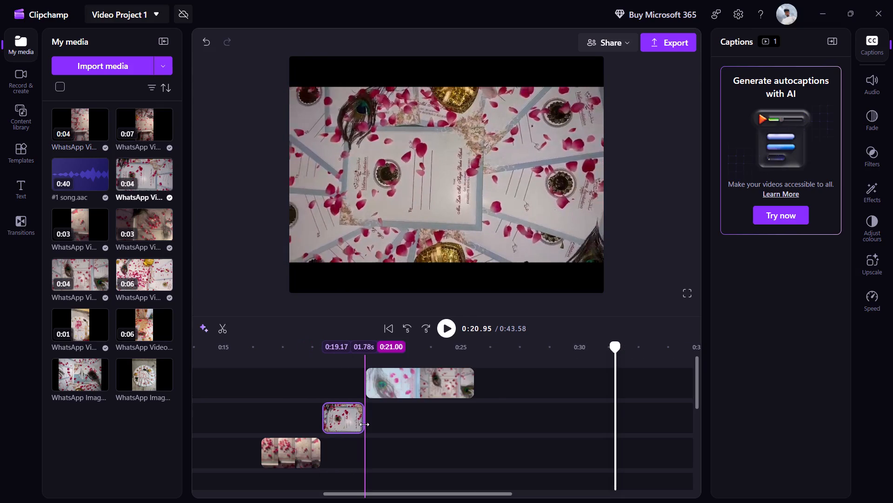
pyautogui.moveTo(364, 424); pyautogui.dragTo(369, 426)
# Play the sequence from about 0:13 to check how the rearranged clips run together through the empty stretch.
pyautogui.moveTo(614, 349); pyautogui.dragTo(615, 349)
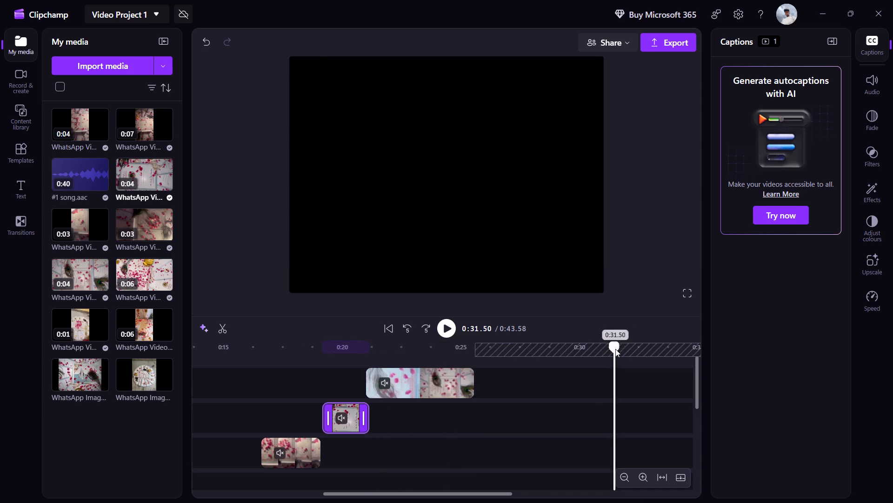
pyautogui.moveTo(615, 349); pyautogui.dragTo(180, 436)
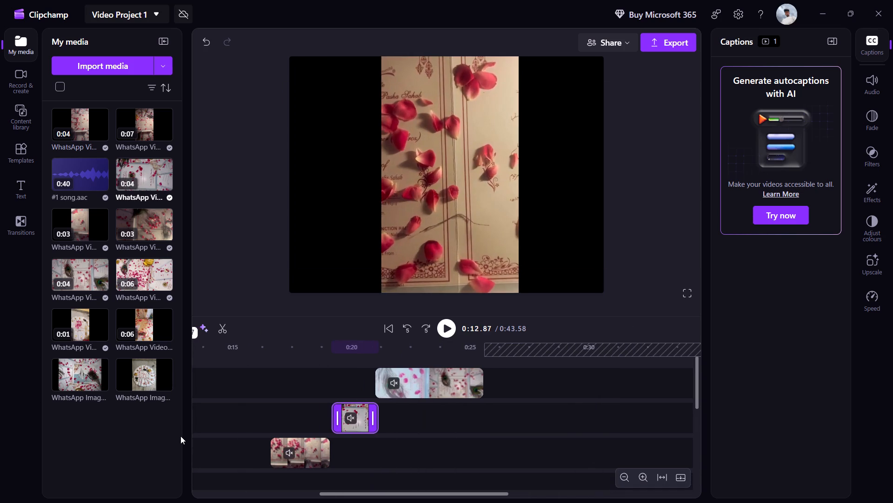
pyautogui.moveTo(180, 436); pyautogui.dragTo(187, 447)
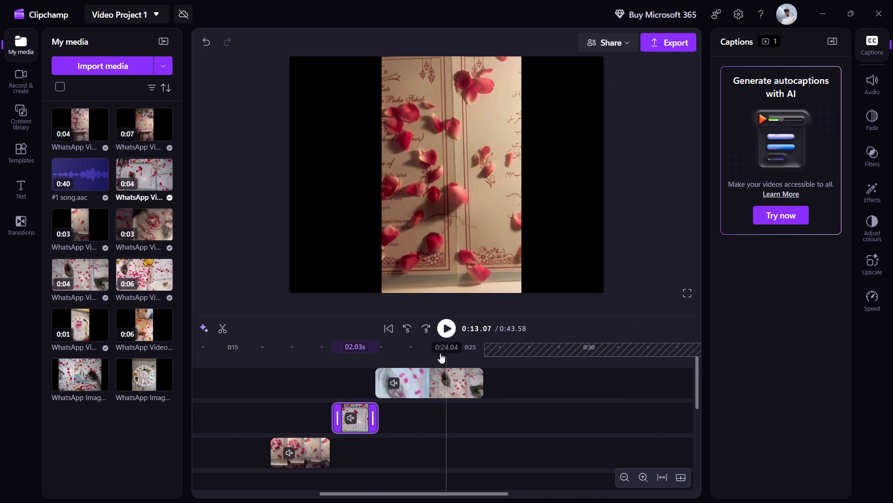
pyautogui.click(441, 337)
pyautogui.click(444, 336)
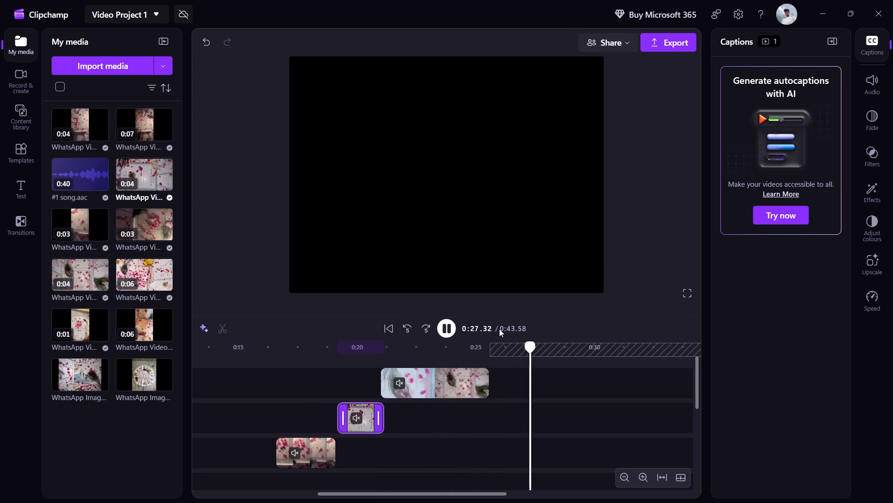
pyautogui.scroll(-5, 561, 419)
pyautogui.scroll(3, 664, 395)
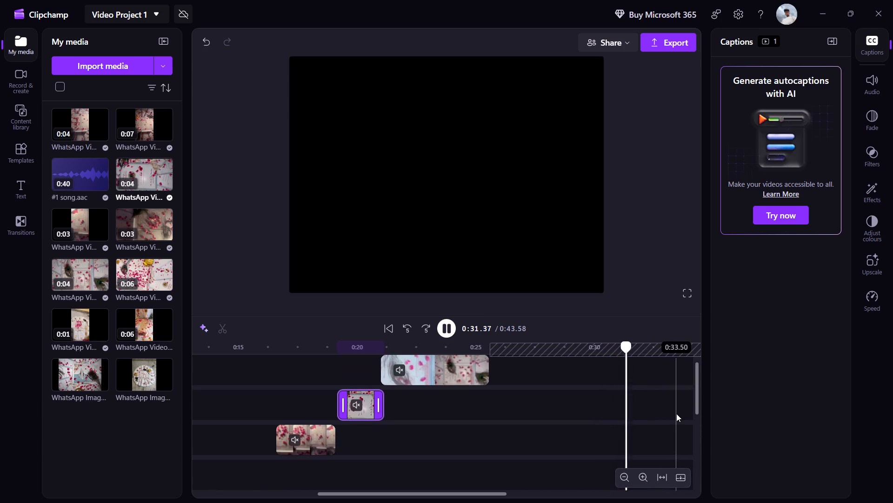
pyautogui.hscroll(-2, 680, 414)
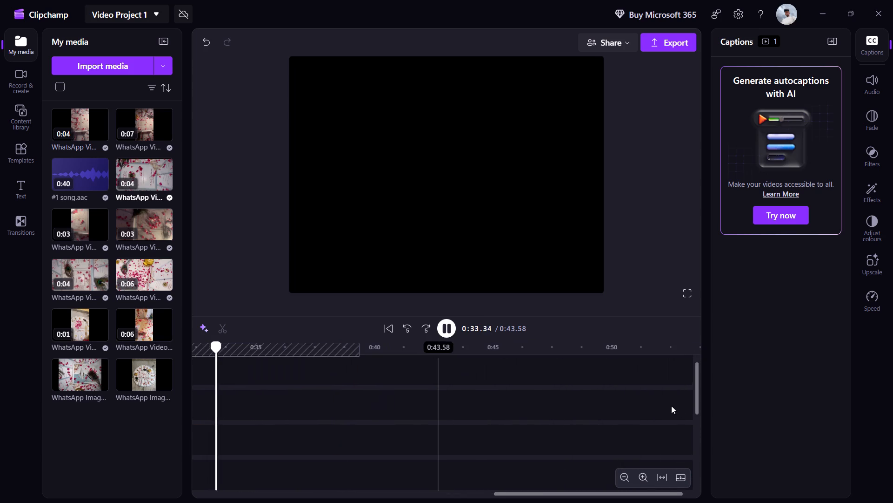
pyautogui.hscroll(-1, 671, 406)
pyautogui.press('space')
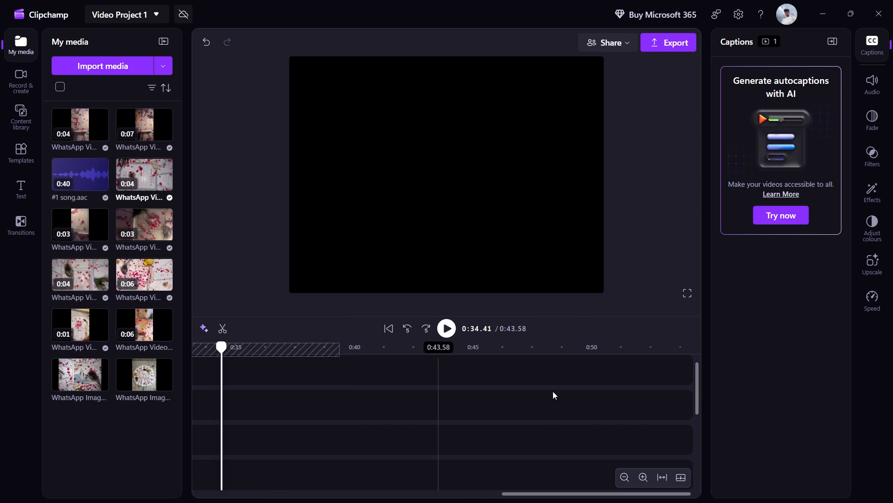
# Check the tracks down to the song and preview the last portrait clip, which starts near 0:39.
pyautogui.hscroll(1, 553, 391)
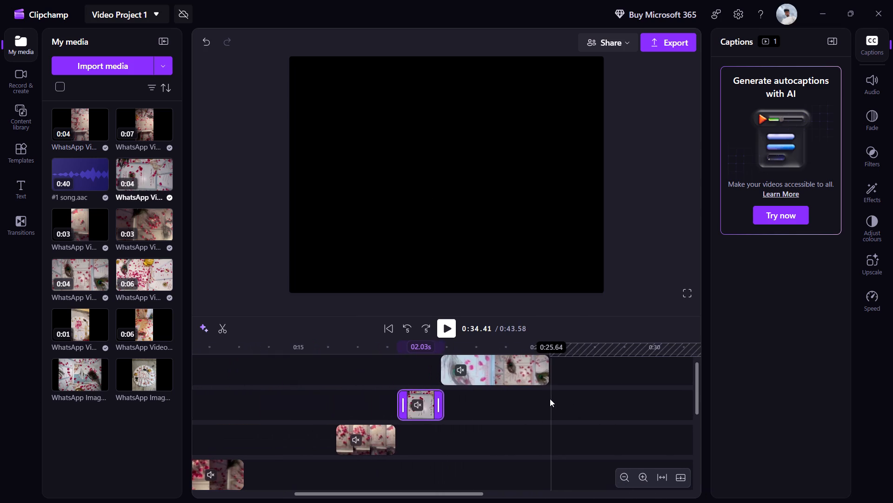
pyautogui.hscroll(2, 550, 399)
pyautogui.scroll(-1, 557, 412)
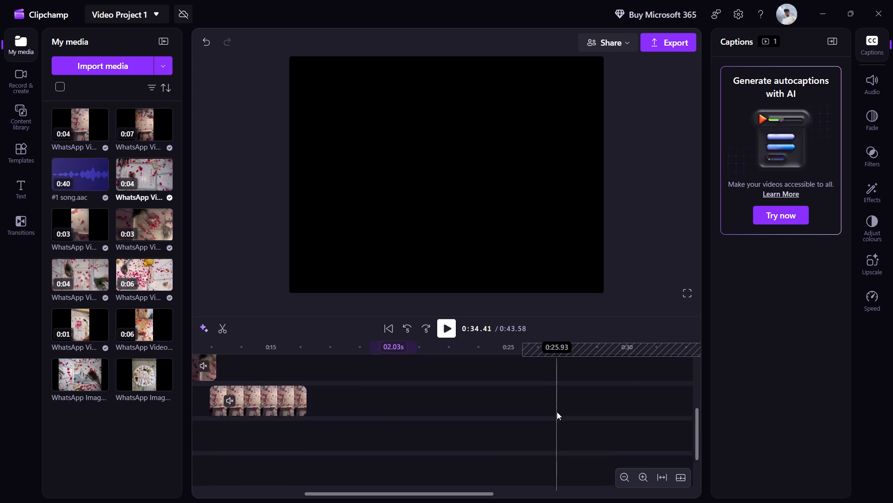
pyautogui.scroll(-1, 557, 412)
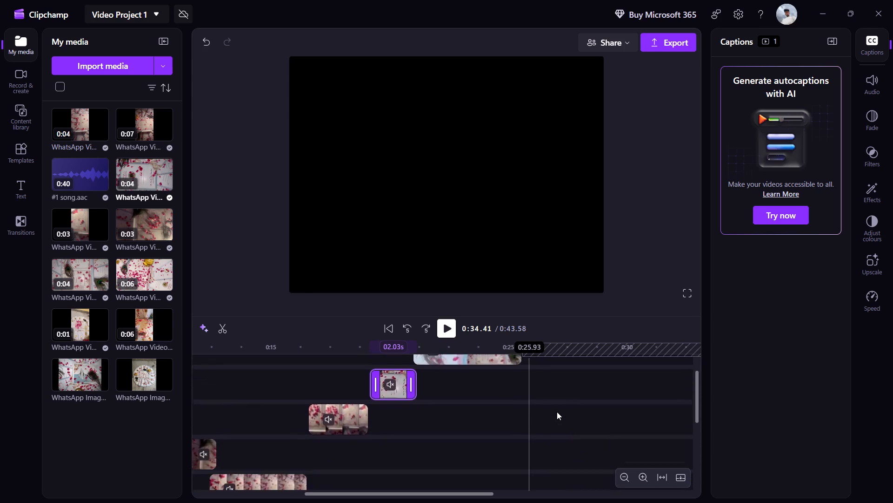
pyautogui.scroll(-1, 557, 412)
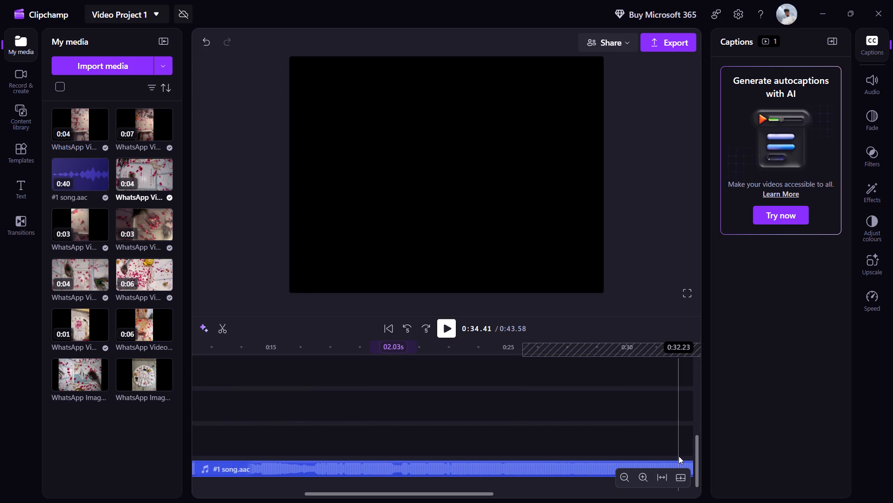
pyautogui.hscroll(-2, 679, 456)
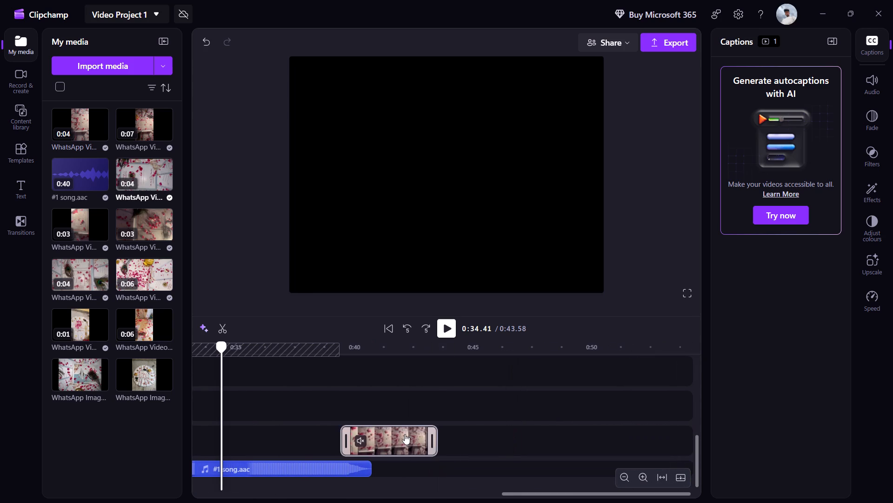
pyautogui.doubleClick(405, 434)
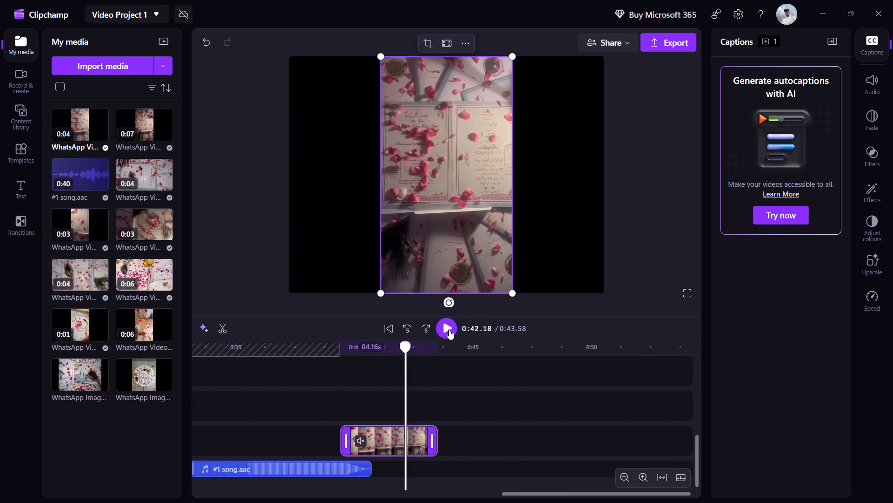
pyautogui.click(449, 329)
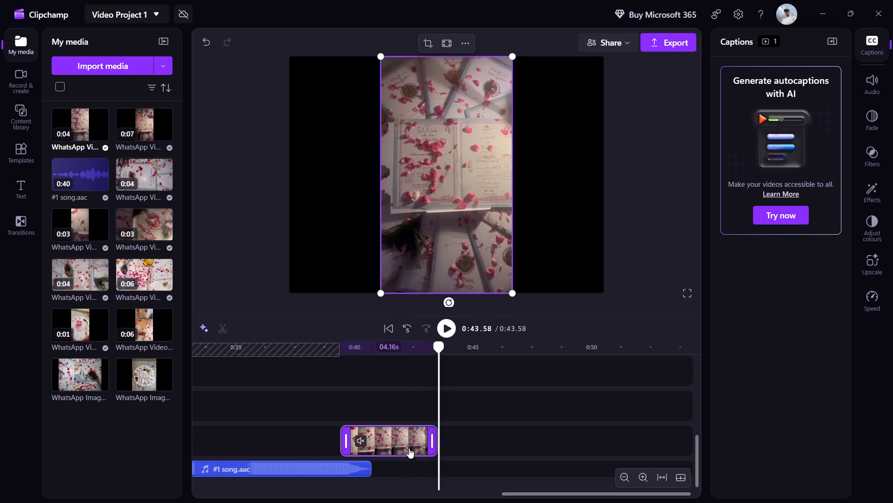
# Move the last portrait clip from the timeline's end to a new track near its beginning, starting at about 0:09.
pyautogui.moveTo(408, 435); pyautogui.dragTo(370, 445)
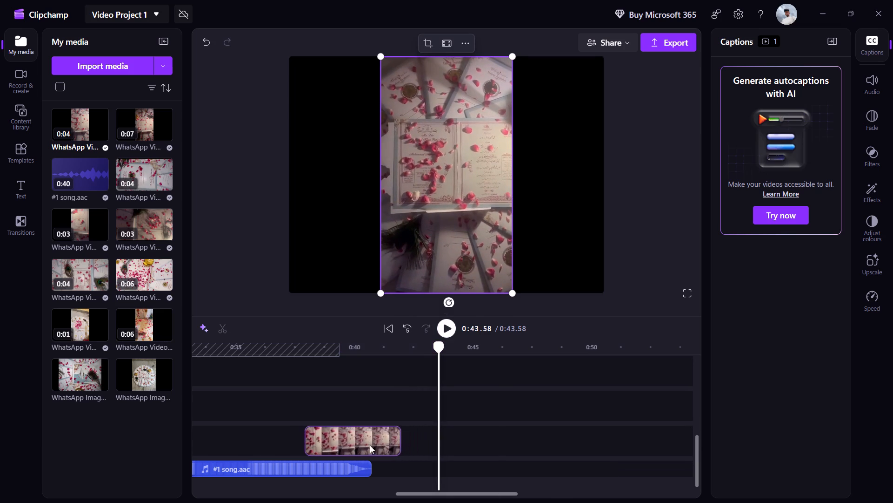
pyautogui.moveTo(370, 445); pyautogui.dragTo(340, 377)
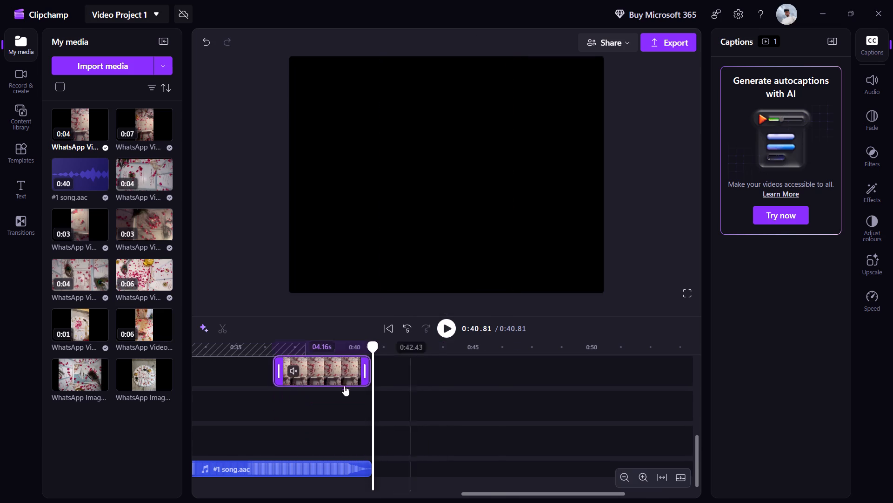
pyautogui.hscroll(2, 349, 407)
pyautogui.keyDown('ctrl'); pyautogui.scroll(-4, 372, 439); pyautogui.keyUp('ctrl')
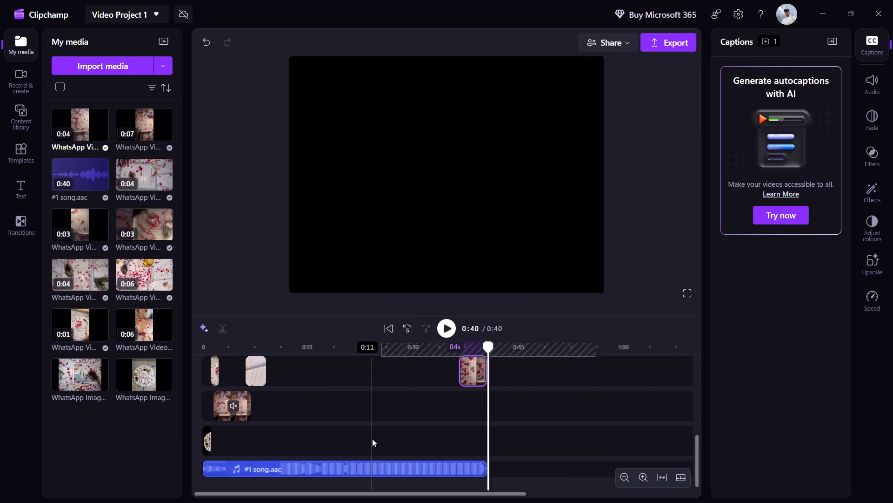
pyautogui.keyDown('ctrl'); pyautogui.scroll(3, 372, 439); pyautogui.keyUp('ctrl')
pyautogui.keyDown('ctrl'); pyautogui.scroll(-3, 372, 439); pyautogui.keyUp('ctrl')
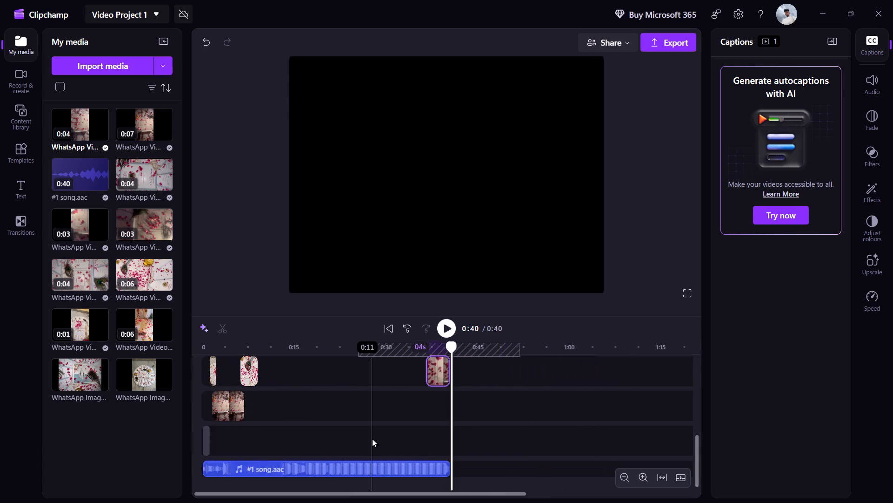
pyautogui.moveTo(435, 375); pyautogui.dragTo(404, 386)
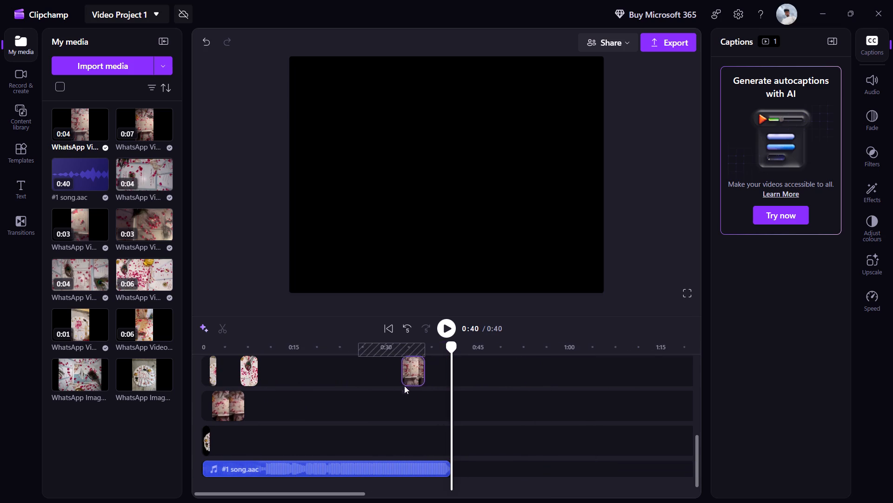
pyautogui.moveTo(404, 386); pyautogui.dragTo(304, 421)
pyautogui.moveTo(304, 422); pyautogui.dragTo(304, 427)
pyautogui.moveTo(304, 427); pyautogui.dragTo(304, 428)
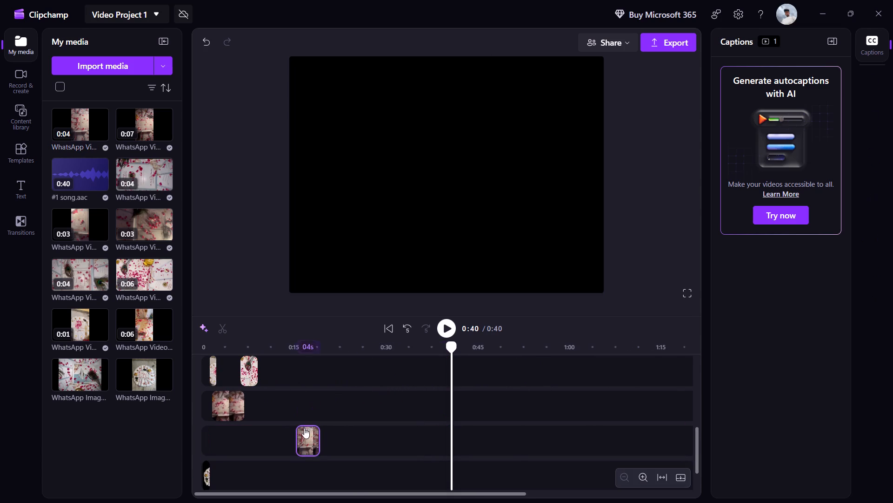
pyautogui.moveTo(304, 428); pyautogui.dragTo(274, 433)
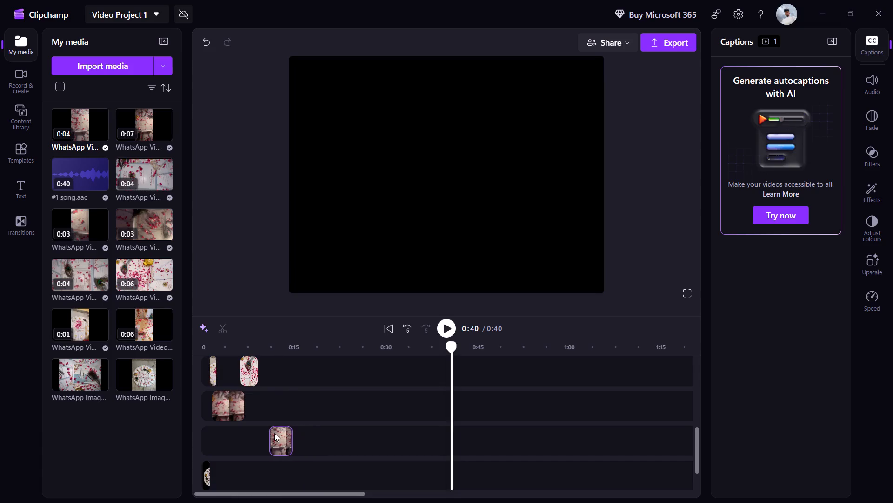
pyautogui.moveTo(274, 433); pyautogui.dragTo(267, 435)
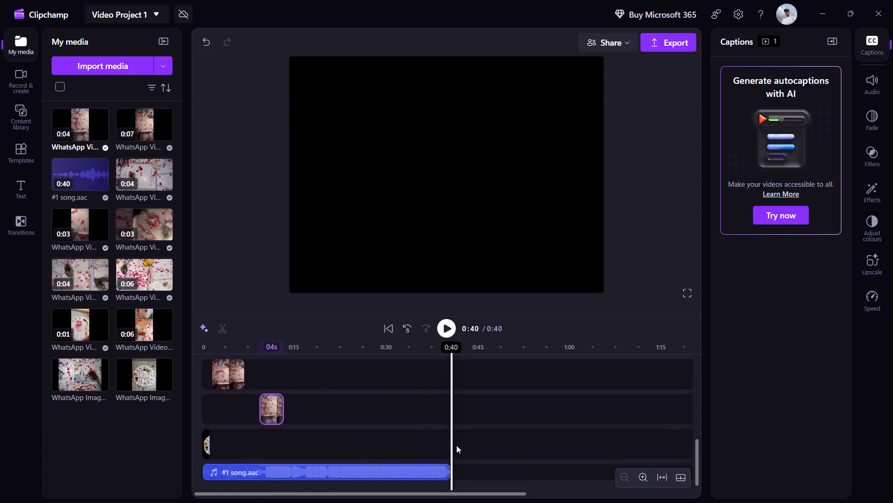
# Trim the end of the #1 song.aac audio so it lasts 14 s.
pyautogui.moveTo(445, 468); pyautogui.dragTo(303, 477)
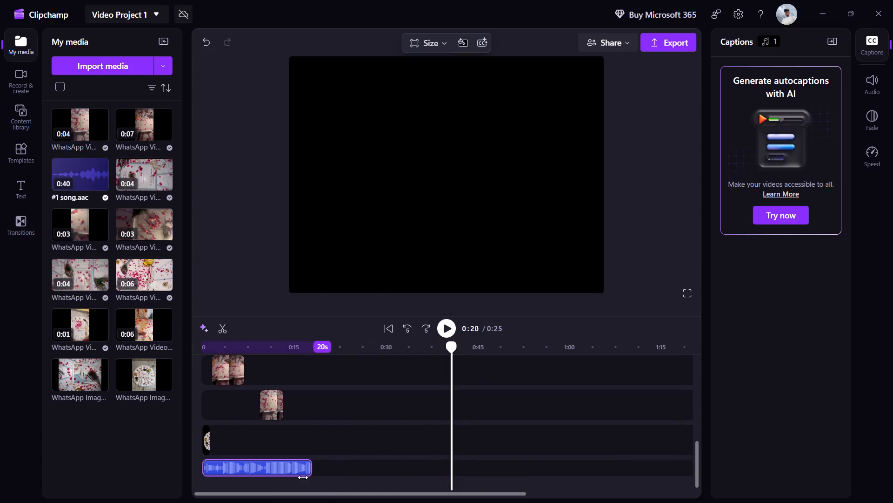
pyautogui.moveTo(303, 477); pyautogui.dragTo(318, 442)
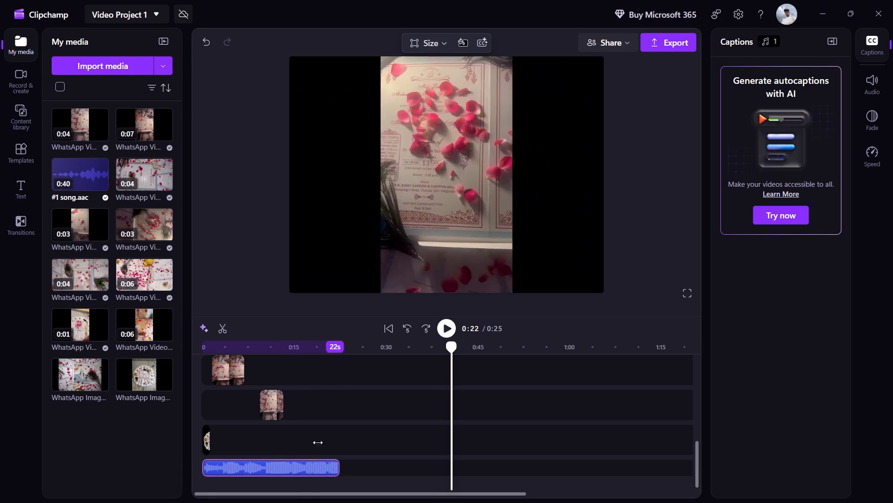
pyautogui.moveTo(318, 442); pyautogui.dragTo(288, 473)
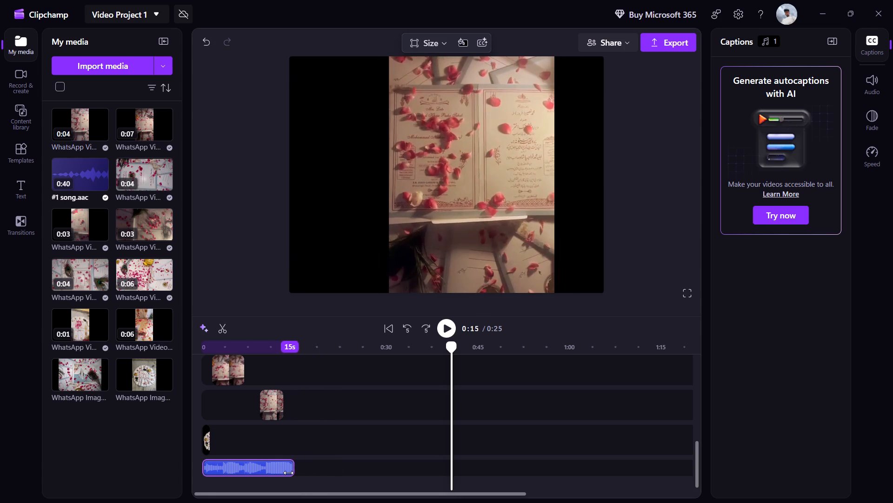
pyautogui.moveTo(288, 473); pyautogui.dragTo(255, 415)
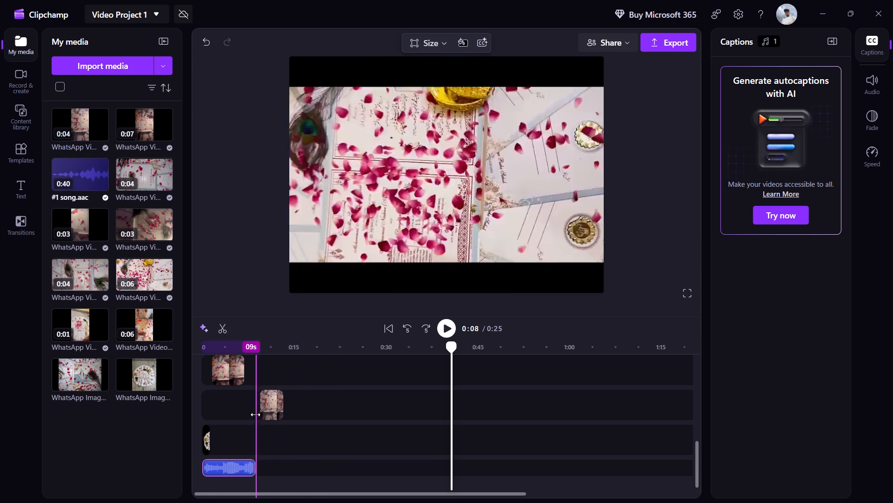
pyautogui.moveTo(255, 415); pyautogui.dragTo(273, 428)
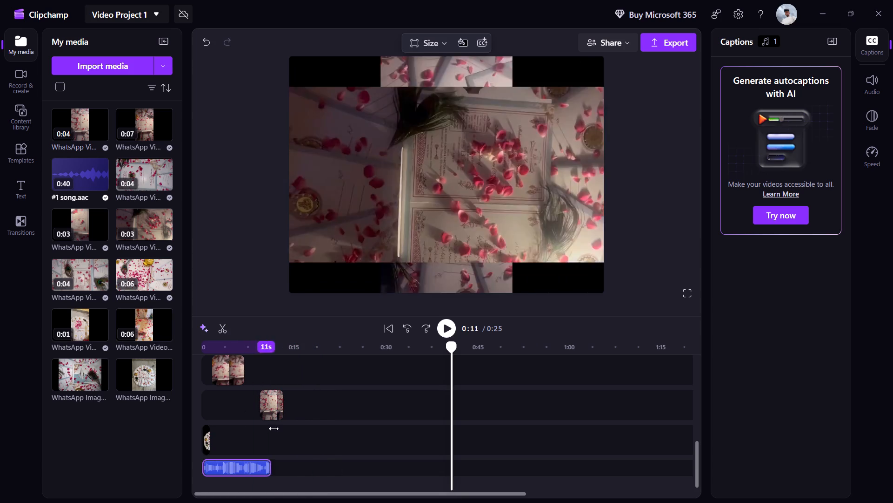
pyautogui.moveTo(273, 428); pyautogui.dragTo(283, 440)
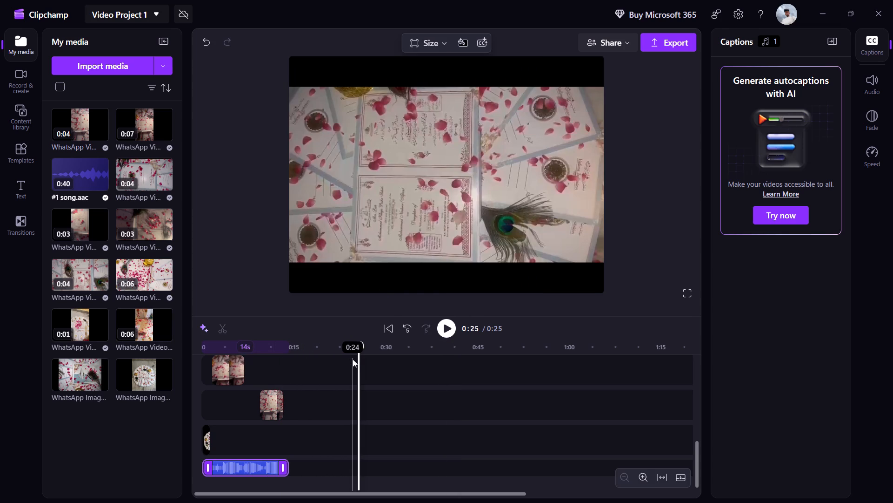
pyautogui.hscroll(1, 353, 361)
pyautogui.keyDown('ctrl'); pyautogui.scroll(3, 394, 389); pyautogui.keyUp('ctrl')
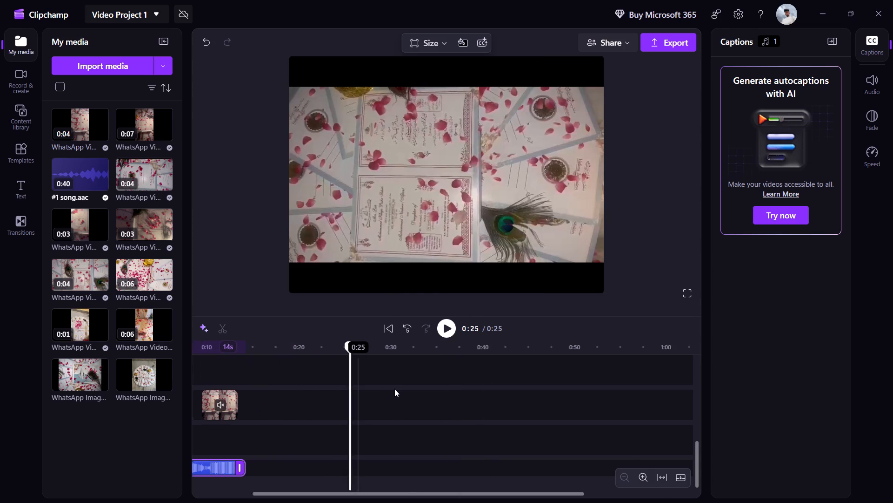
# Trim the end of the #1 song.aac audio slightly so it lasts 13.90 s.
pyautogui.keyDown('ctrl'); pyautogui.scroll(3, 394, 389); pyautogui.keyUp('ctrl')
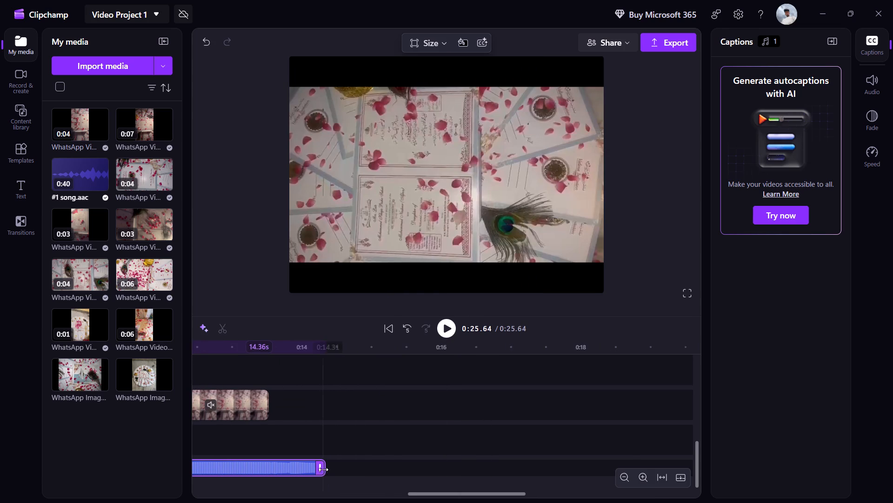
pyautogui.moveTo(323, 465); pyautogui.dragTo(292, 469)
# Play the sequence from its beginning and check how the clips run against the song and the tracks.
pyautogui.hscroll(13, 365, 394)
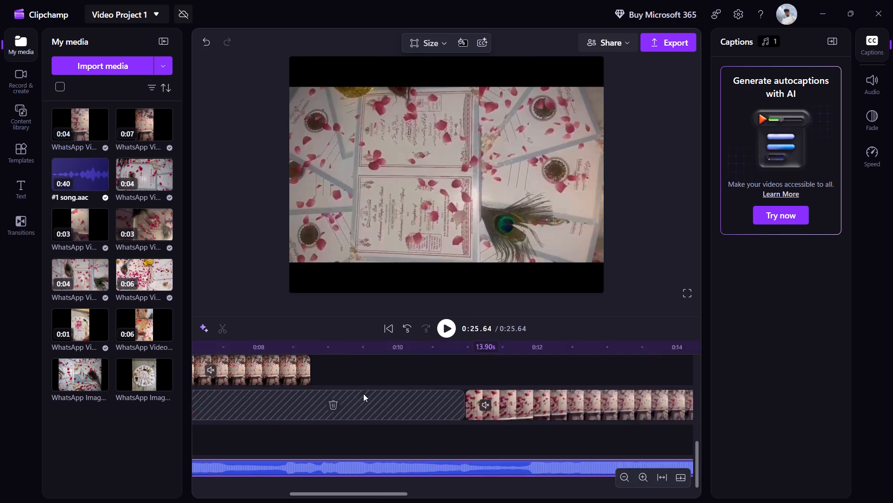
pyautogui.hscroll(6, 363, 394)
pyautogui.click(451, 327)
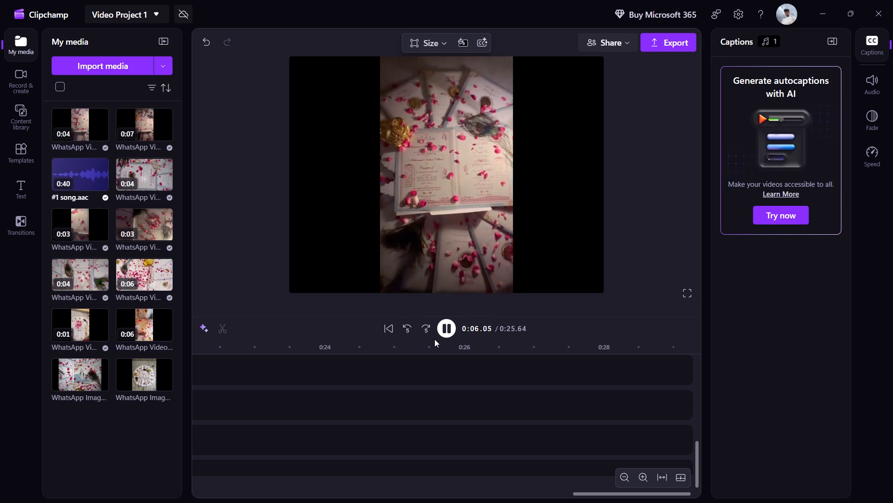
pyautogui.press('Escape')
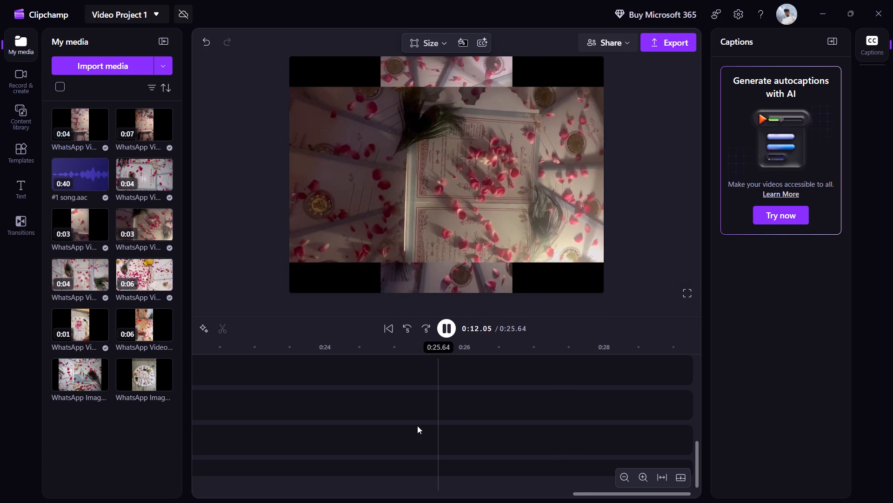
pyautogui.hscroll(6, 400, 424)
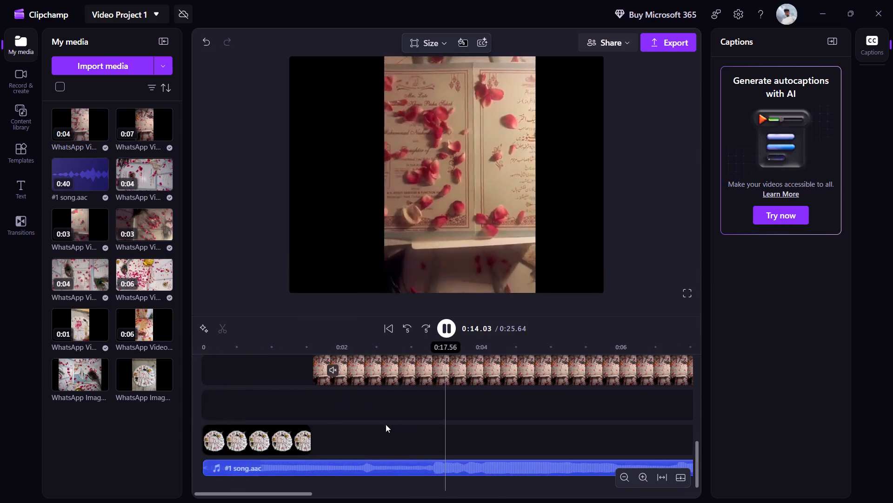
pyautogui.hscroll(1, 386, 424)
pyautogui.keyDown('ctrl'); pyautogui.scroll(-2, 386, 424); pyautogui.keyUp('ctrl')
pyautogui.keyDown('ctrl'); pyautogui.scroll(2, 386, 424); pyautogui.keyUp('ctrl')
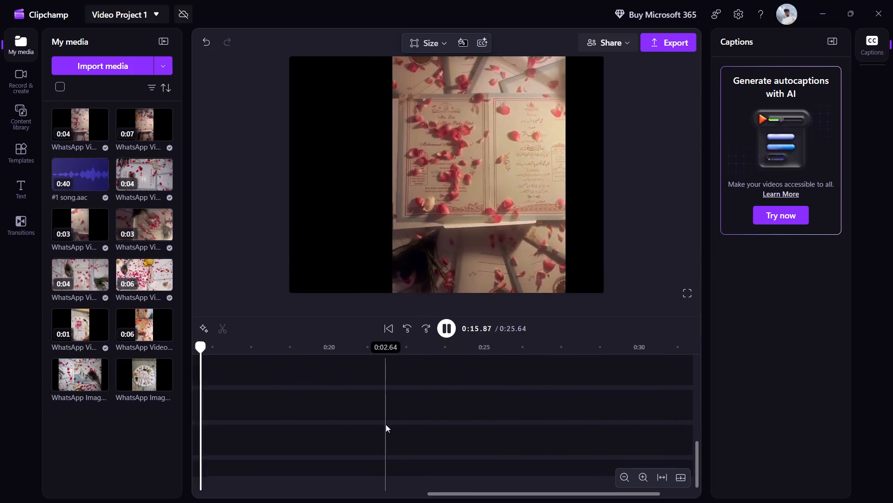
pyautogui.keyDown('ctrl'); pyautogui.scroll(5, 386, 424); pyautogui.keyUp('ctrl')
pyautogui.scroll(-1, 386, 424)
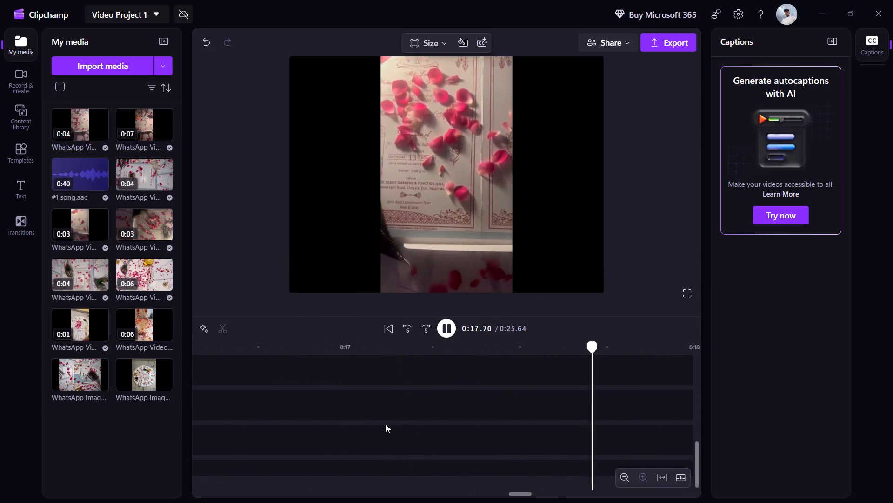
pyautogui.scroll(-1, 386, 424)
pyautogui.hscroll(5, 392, 423)
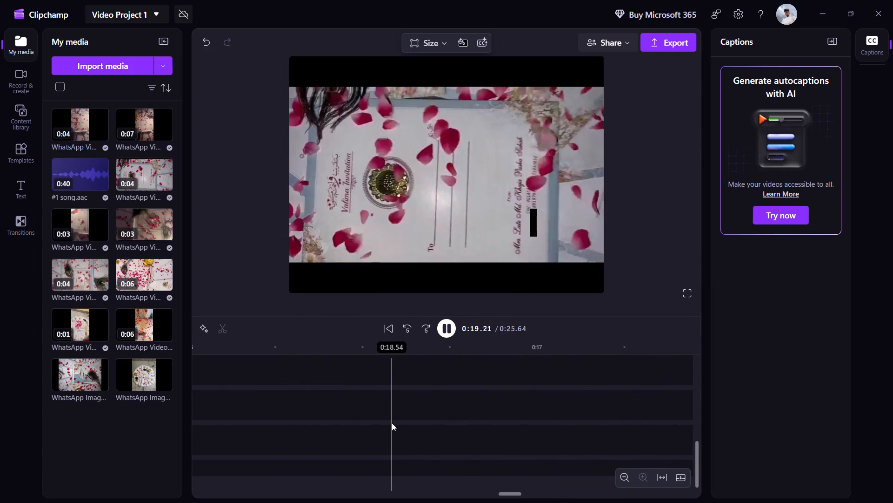
pyautogui.hscroll(20, 392, 423)
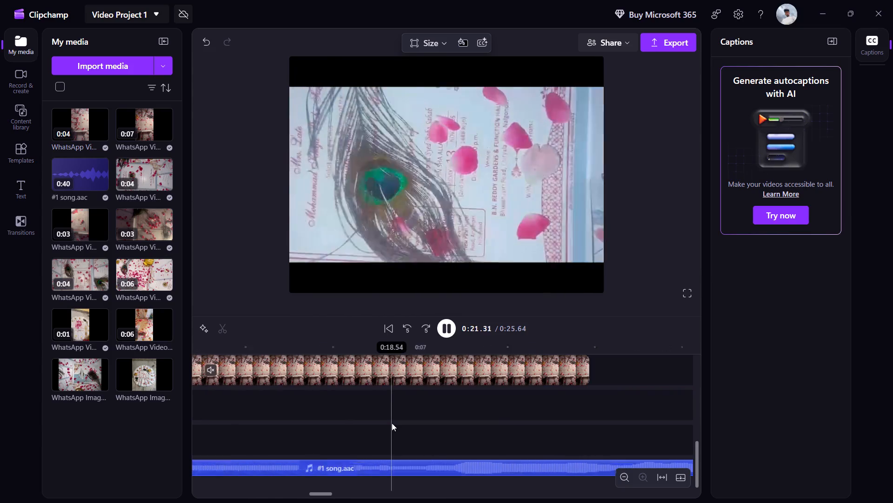
# Extend the end of the #1 song.aac audio past the last clip so it lasts 26.72 s.
pyautogui.hscroll(11, 392, 423)
pyautogui.keyDown('ctrl'); pyautogui.scroll(-8, 392, 423); pyautogui.keyUp('ctrl')
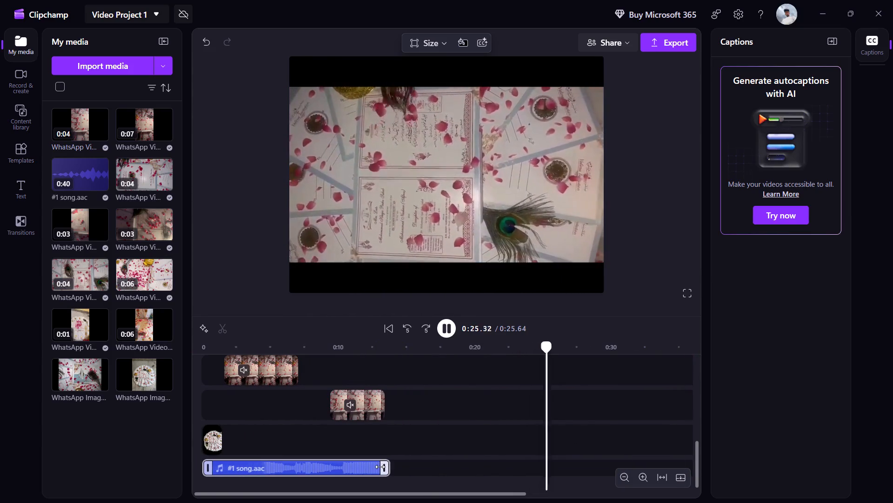
pyautogui.moveTo(380, 467); pyautogui.dragTo(554, 469)
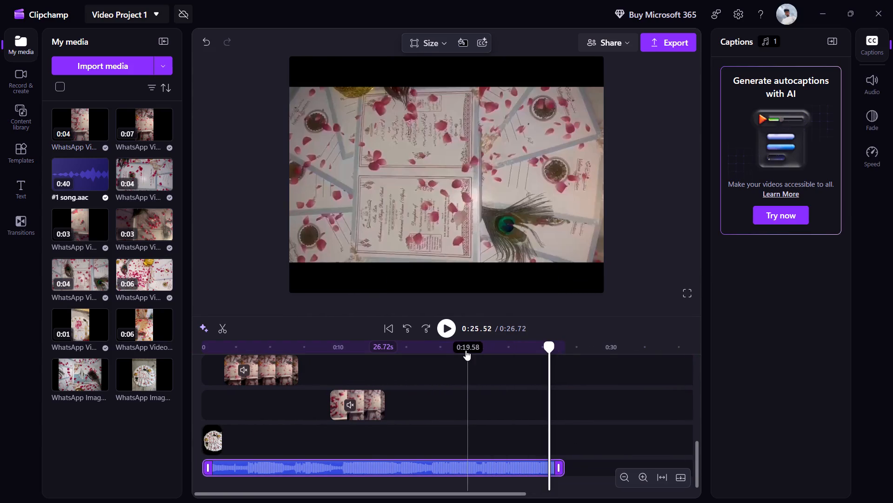
# Check the extended song against the clip tracks and play the timeline's ending from about 0:25.5.
pyautogui.hscroll(8, 466, 350)
pyautogui.hscroll(5, 706, 428)
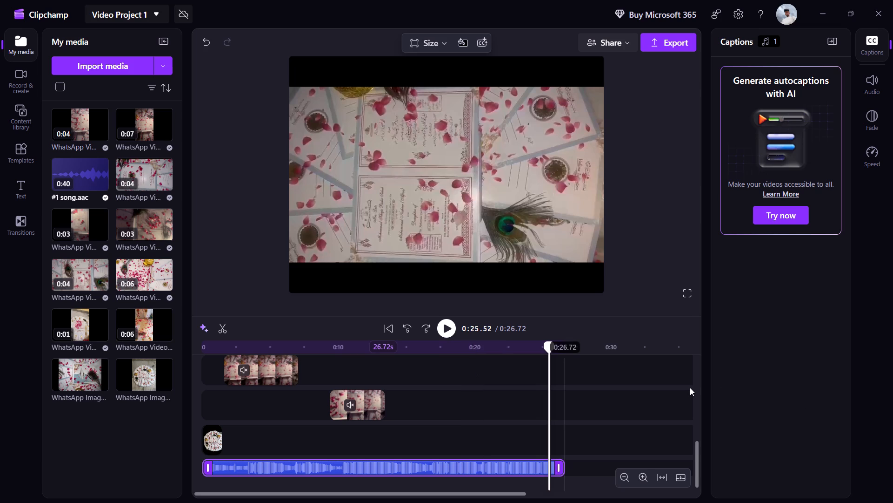
pyautogui.keyDown('ctrl'); pyautogui.scroll(-5, 690, 387); pyautogui.keyUp('ctrl')
pyautogui.hscroll(2, 690, 387)
pyautogui.keyDown('ctrl'); pyautogui.scroll(2, 690, 387); pyautogui.keyUp('ctrl')
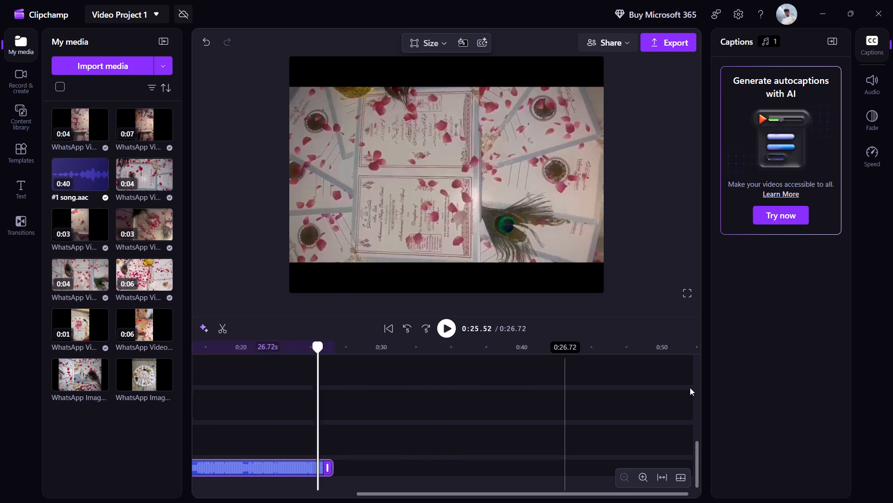
pyautogui.keyDown('ctrl'); pyautogui.scroll(2, 690, 387); pyautogui.keyUp('ctrl')
pyautogui.hscroll(20, 690, 387)
pyautogui.hscroll(7, 690, 387)
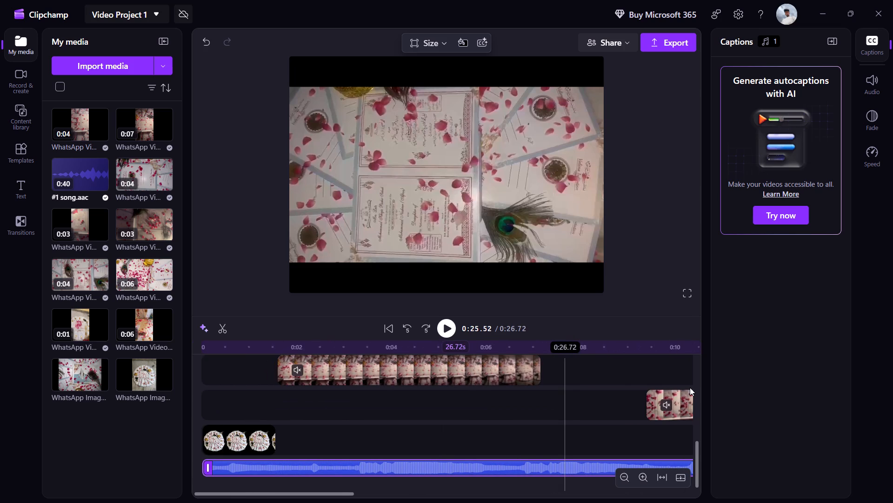
pyautogui.hscroll(3, 690, 387)
pyautogui.click(450, 330)
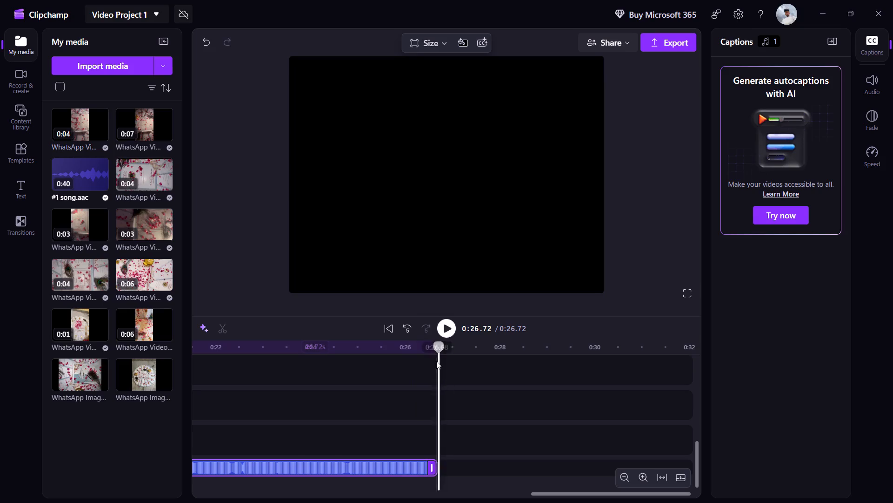
# Return the playhead to the start and play the sequence up to about 0:10 where the clips overlap.
pyautogui.moveTo(436, 361); pyautogui.dragTo(437, 354)
pyautogui.moveTo(441, 343); pyautogui.dragTo(278, 350)
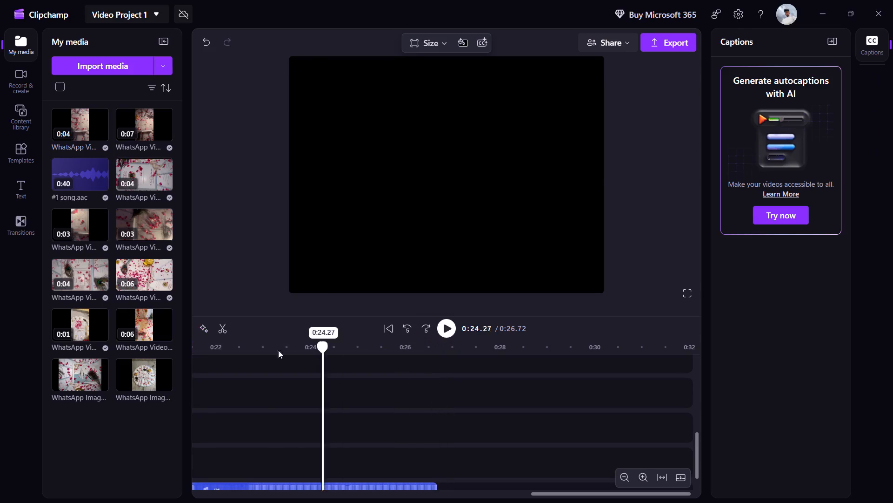
pyautogui.moveTo(278, 350); pyautogui.dragTo(0, 367)
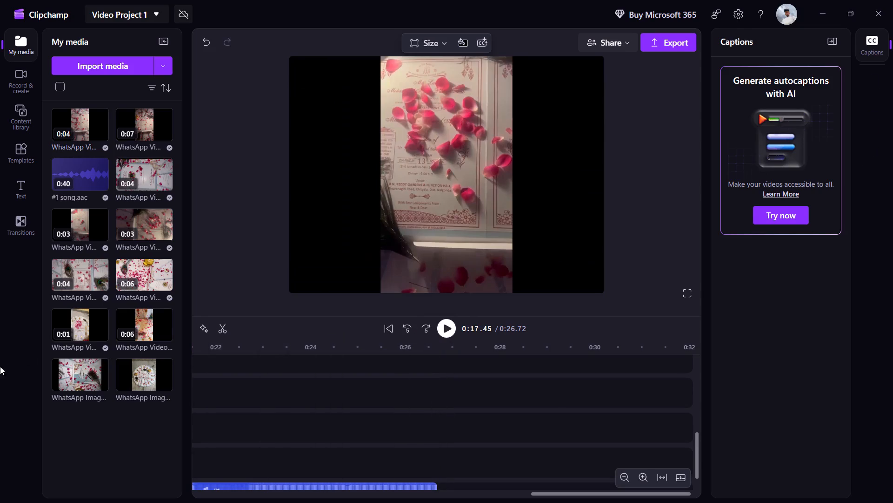
pyautogui.moveTo(0, 367); pyautogui.dragTo(0, 379)
pyautogui.scroll(-1, 96, 394)
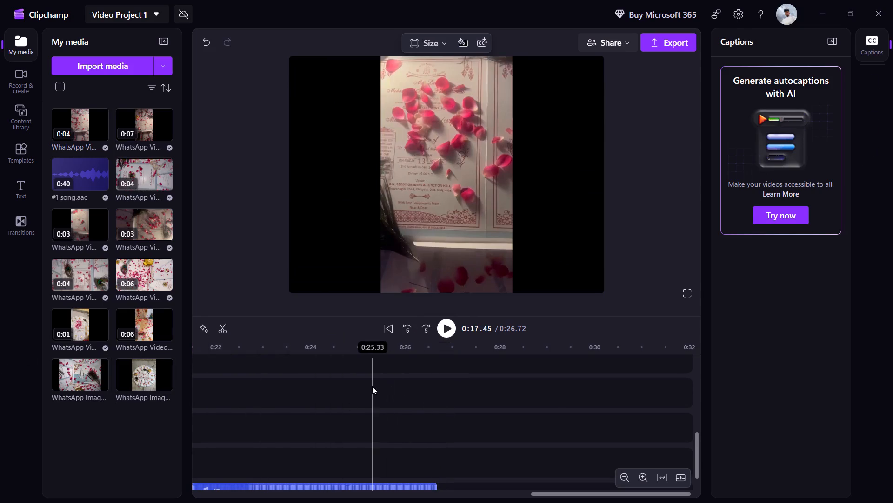
pyautogui.hscroll(12, 347, 387)
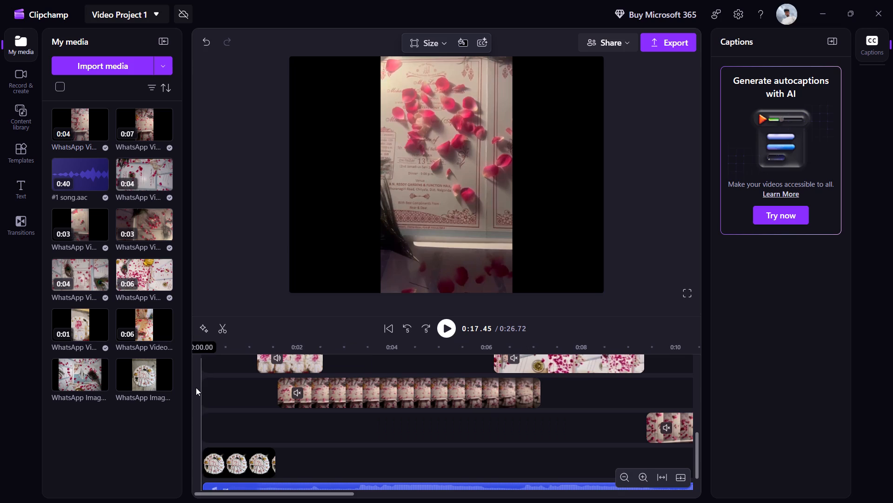
pyautogui.doubleClick(200, 387)
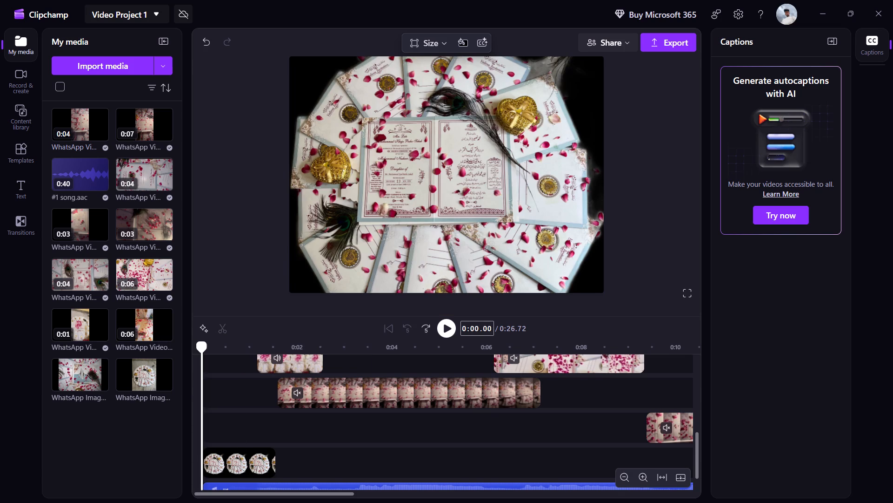
pyautogui.press('space')
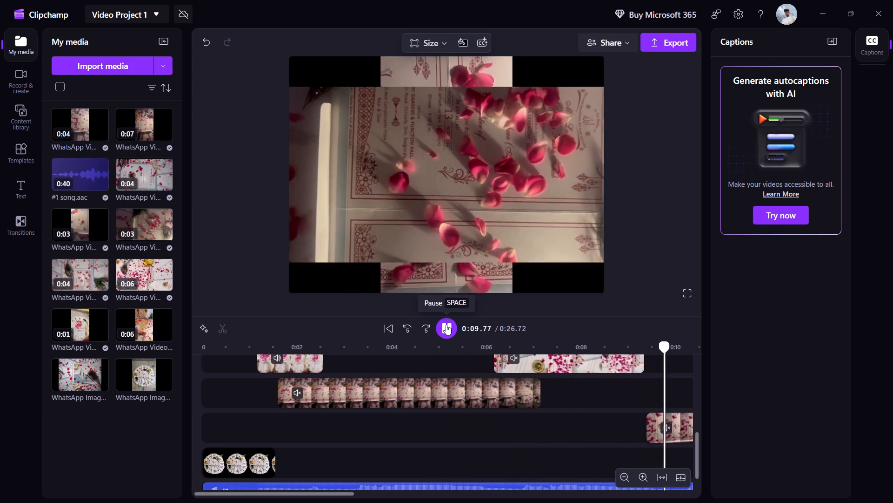
pyautogui.moveTo(445, 323); pyautogui.dragTo(447, 328)
# Locate and select in turn the landscape and portrait clips that overlap around 0:10.
pyautogui.hscroll(-1, 612, 392)
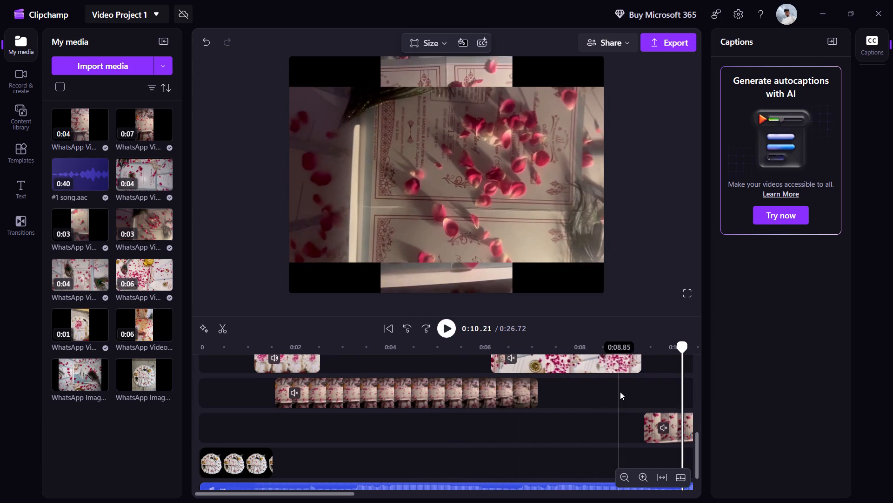
pyautogui.hscroll(-1, 620, 392)
pyautogui.scroll(2, 621, 388)
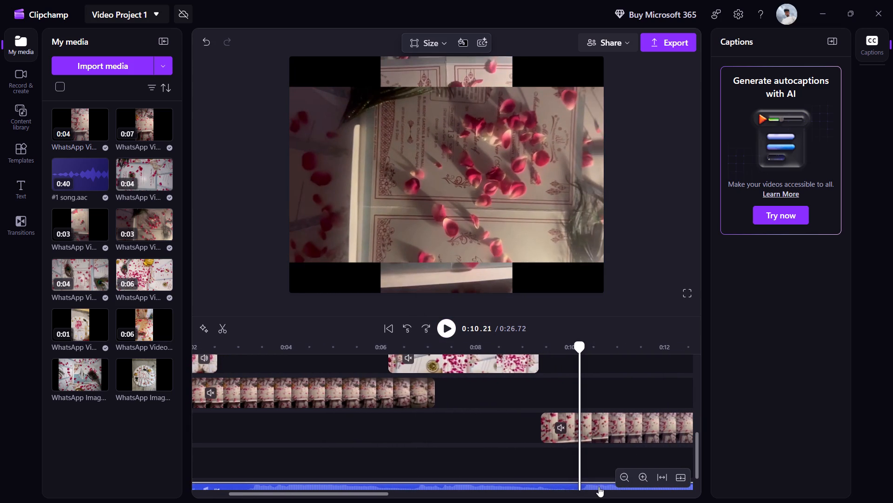
pyautogui.scroll(2, 576, 401)
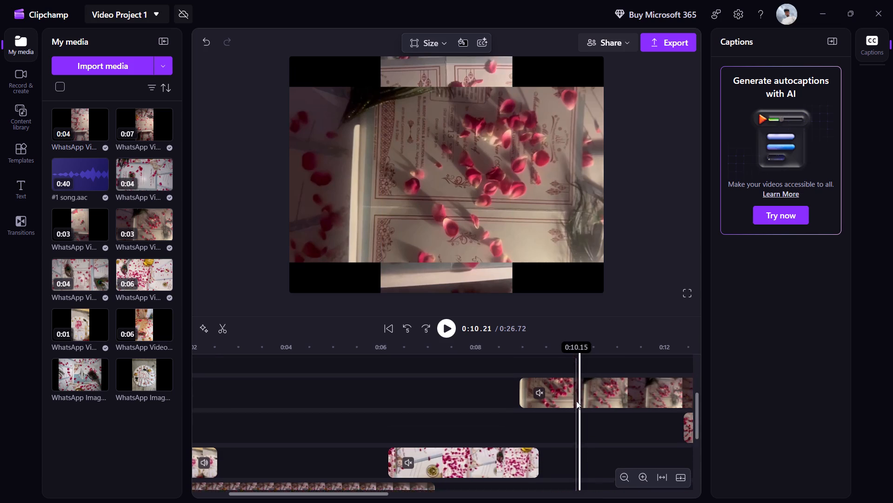
pyautogui.doubleClick(576, 404)
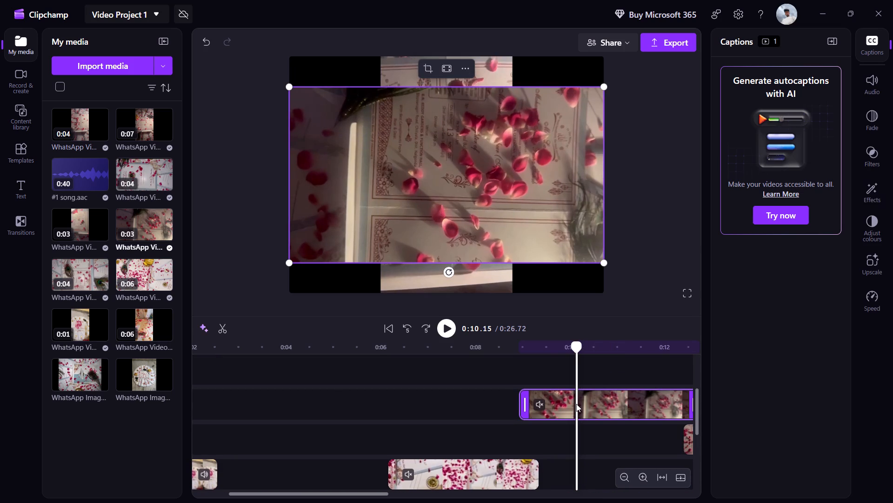
pyautogui.scroll(-1, 566, 475)
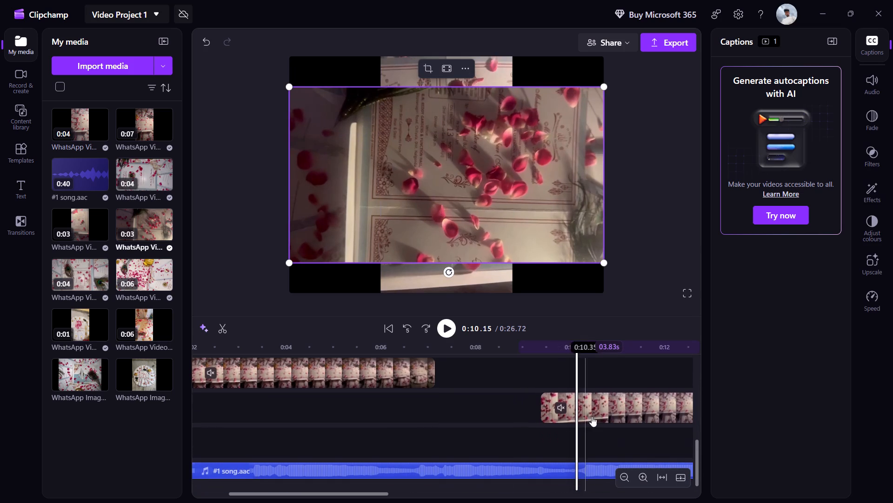
pyautogui.doubleClick(592, 414)
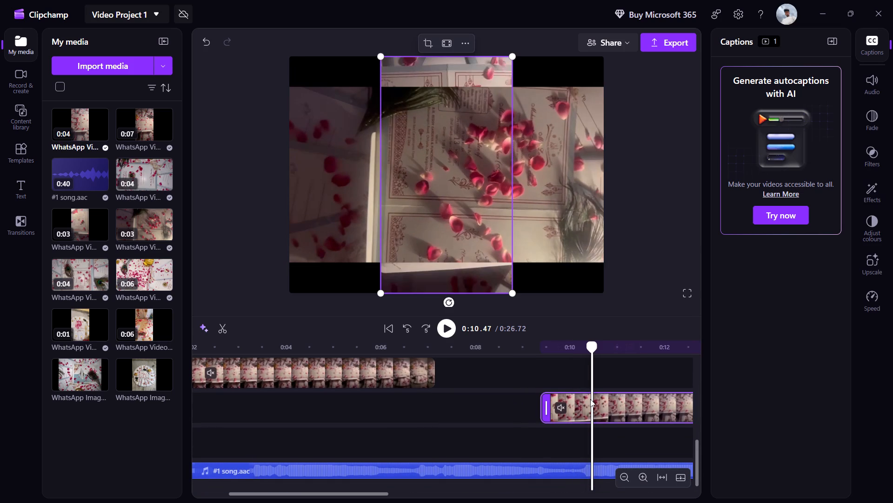
# Move the landscape petals clip out of the overlap around 0:10 so that it starts at about 0:17.9 on its track.
pyautogui.moveTo(596, 345); pyautogui.dragTo(560, 356)
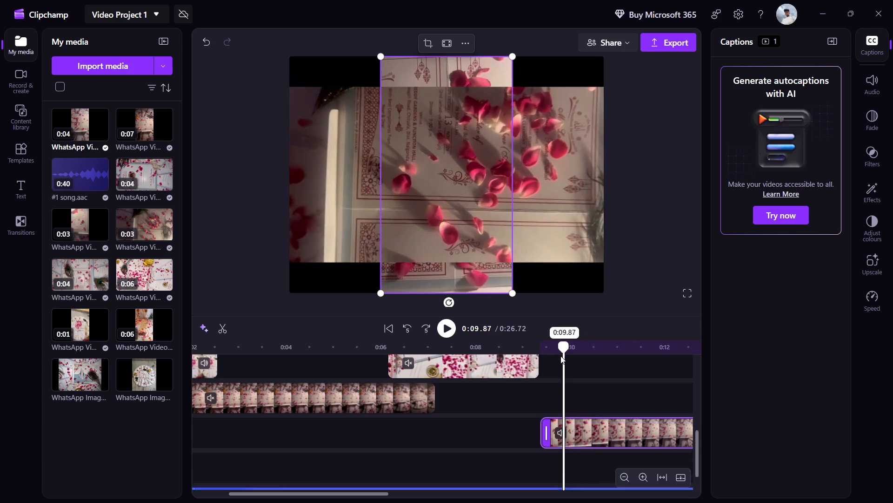
pyautogui.moveTo(560, 356); pyautogui.dragTo(553, 357)
pyautogui.moveTo(562, 420); pyautogui.dragTo(649, 430)
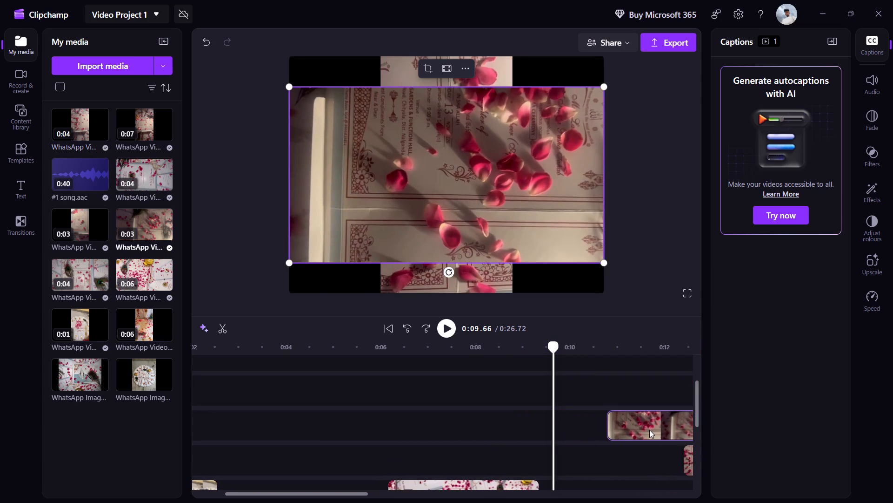
pyautogui.moveTo(649, 430); pyautogui.dragTo(662, 434)
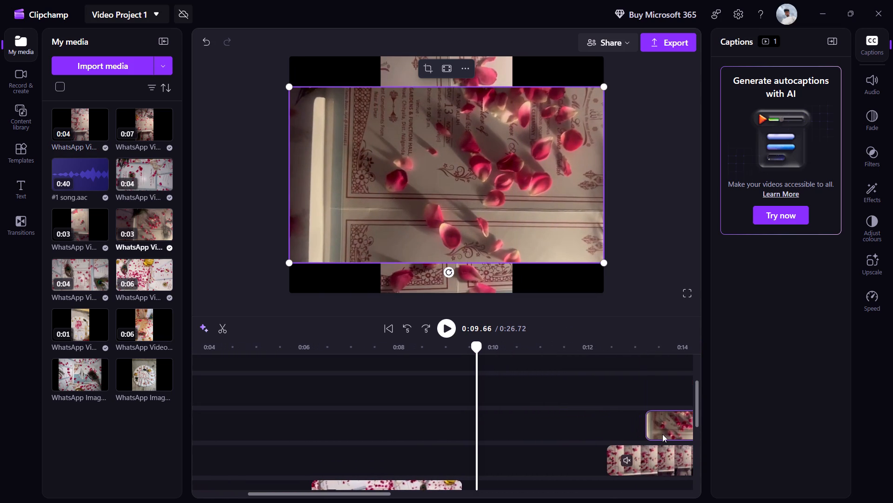
pyautogui.moveTo(662, 434); pyautogui.dragTo(646, 434)
pyautogui.doubleClick(645, 447)
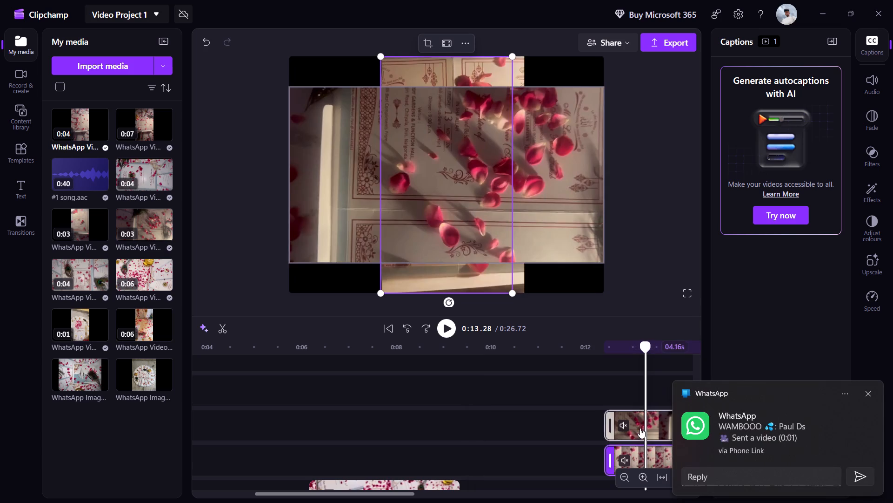
pyautogui.click(640, 428)
pyautogui.moveTo(640, 428); pyautogui.dragTo(691, 430)
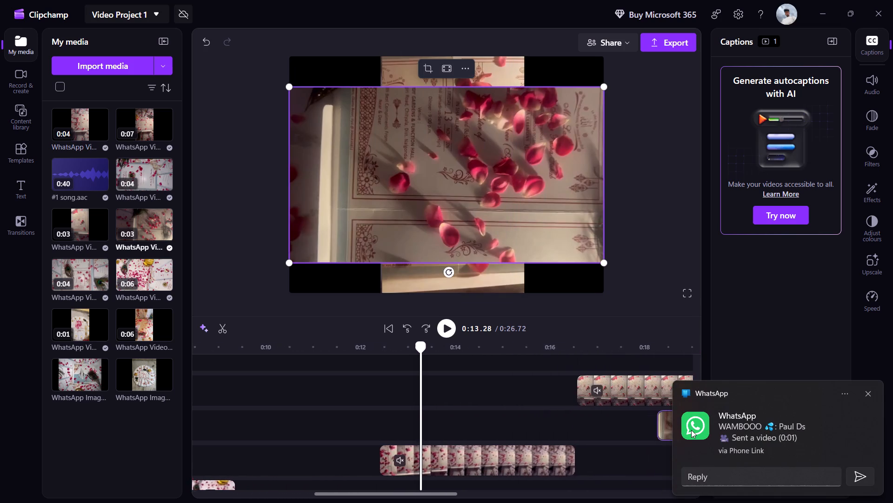
pyautogui.moveTo(691, 430); pyautogui.dragTo(640, 439)
# Play the sequence from near the start to about 0:19.85 to review the clip order and overlaps.
pyautogui.hscroll(2, 638, 438)
pyautogui.scroll(-1, 626, 435)
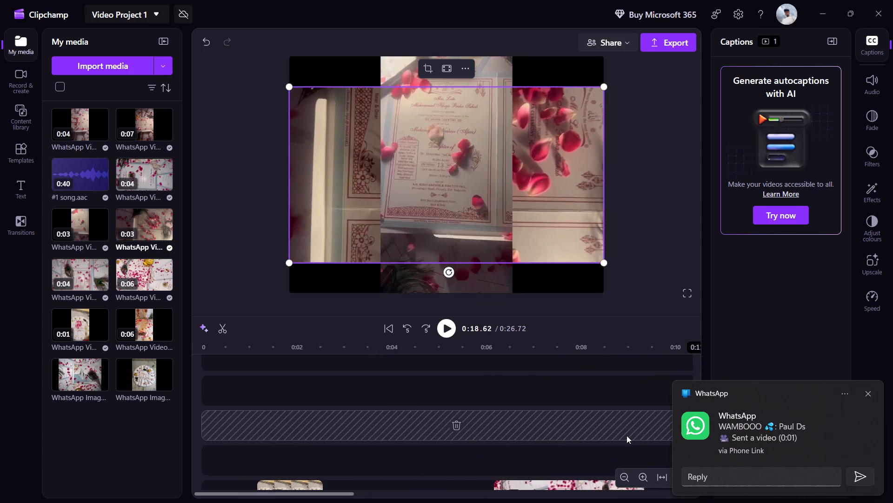
pyautogui.scroll(-1, 626, 435)
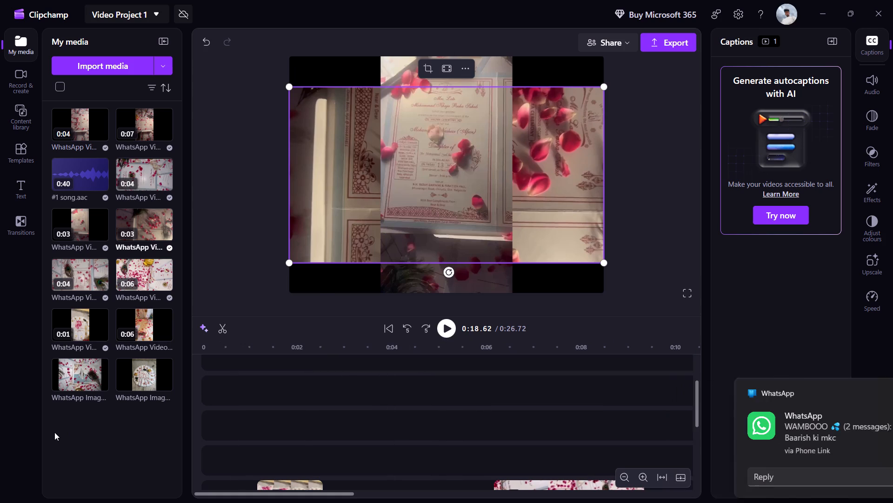
pyautogui.tripleClick(212, 389)
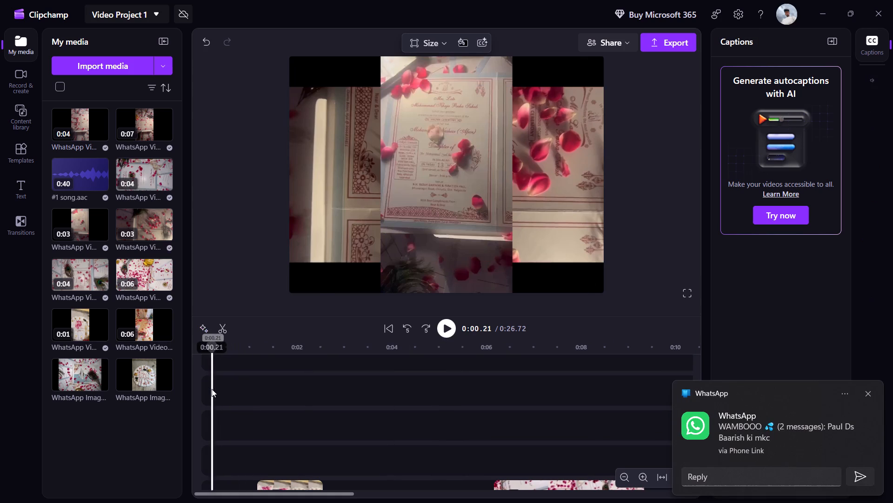
pyautogui.click(444, 327)
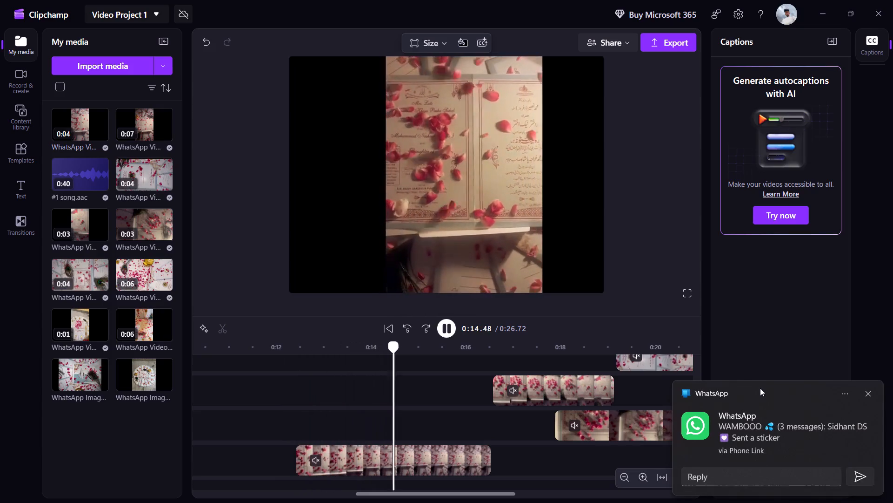
pyautogui.click(866, 392)
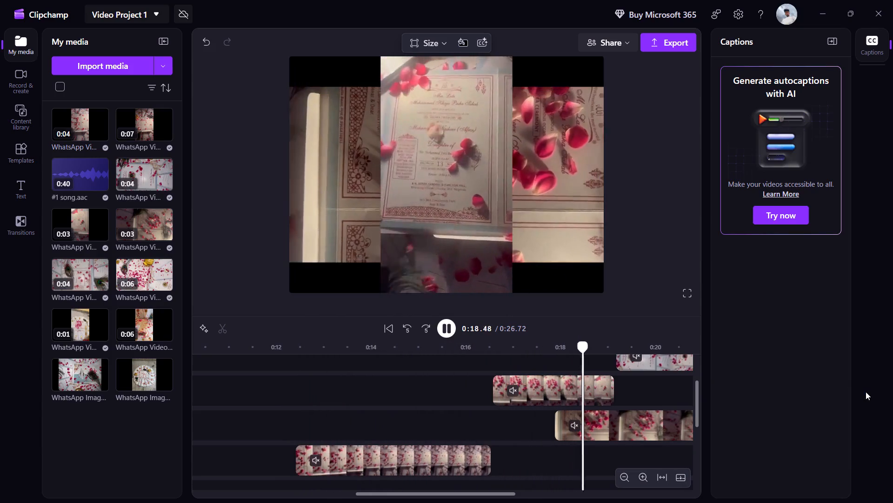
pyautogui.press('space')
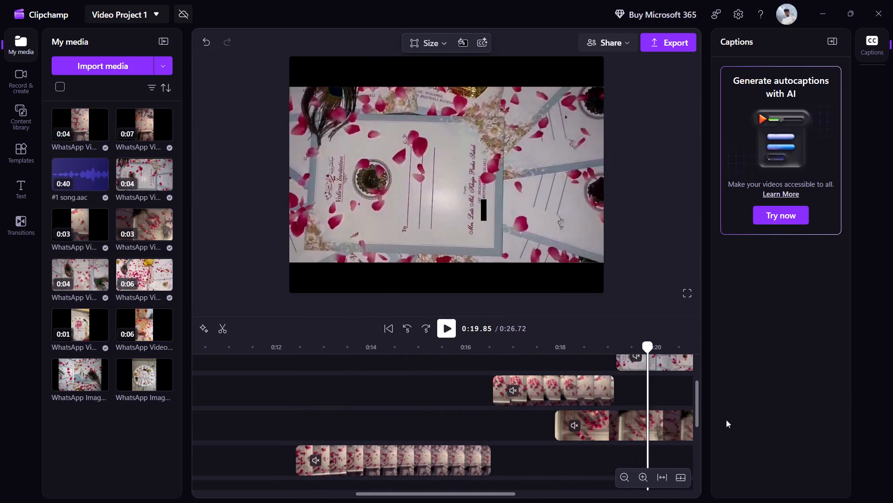
# Shift the landscape petals clip to start at about 0:19, near the end of the portrait clip on the track above.
pyautogui.scroll(-1, 682, 419)
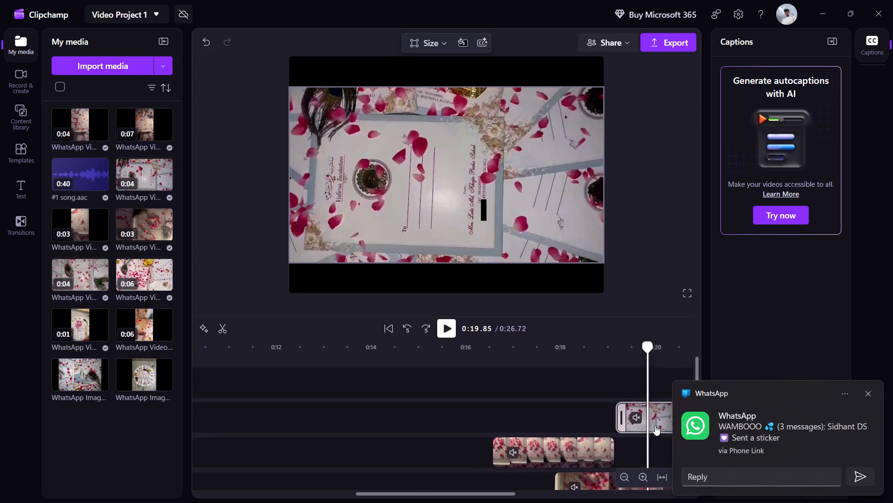
pyautogui.scroll(-1, 655, 425)
pyautogui.moveTo(604, 434); pyautogui.dragTo(654, 441)
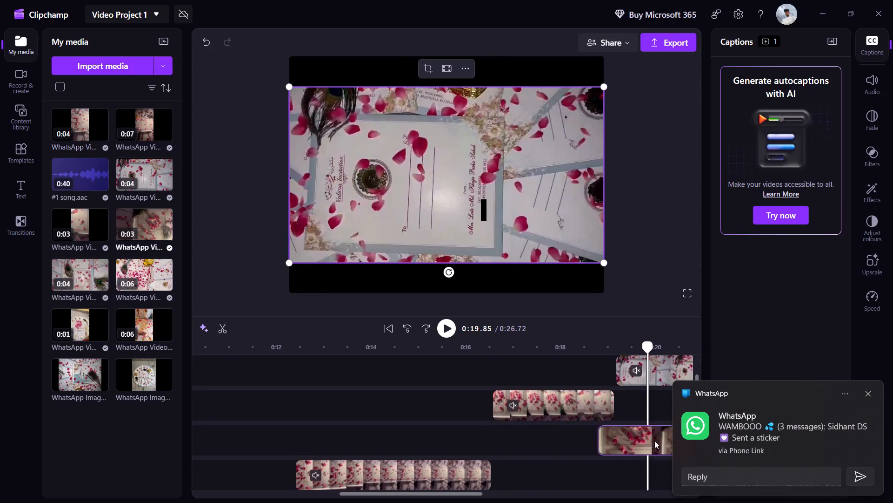
pyautogui.moveTo(654, 441); pyautogui.dragTo(657, 441)
# Move the Valima invitation clip down to the portrait clip's track, starting at about 0:22.9, just after the landscape petals clip ends.
pyautogui.doubleClick(666, 368)
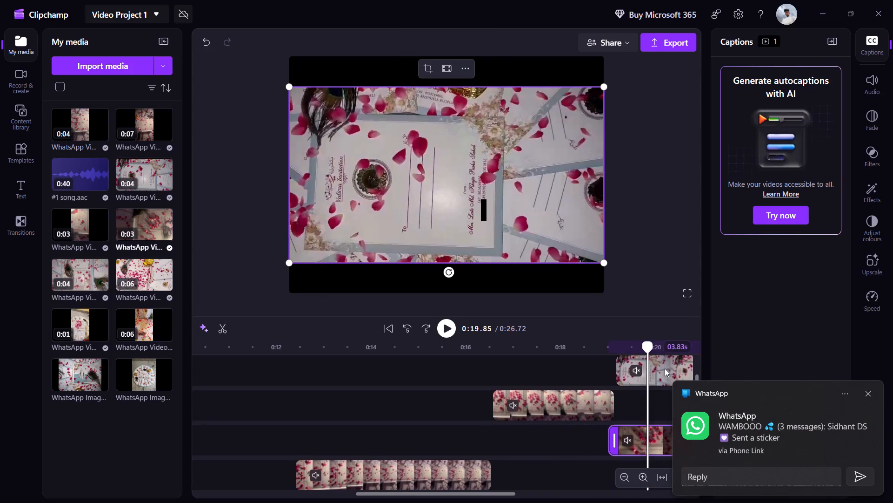
pyautogui.click(862, 389)
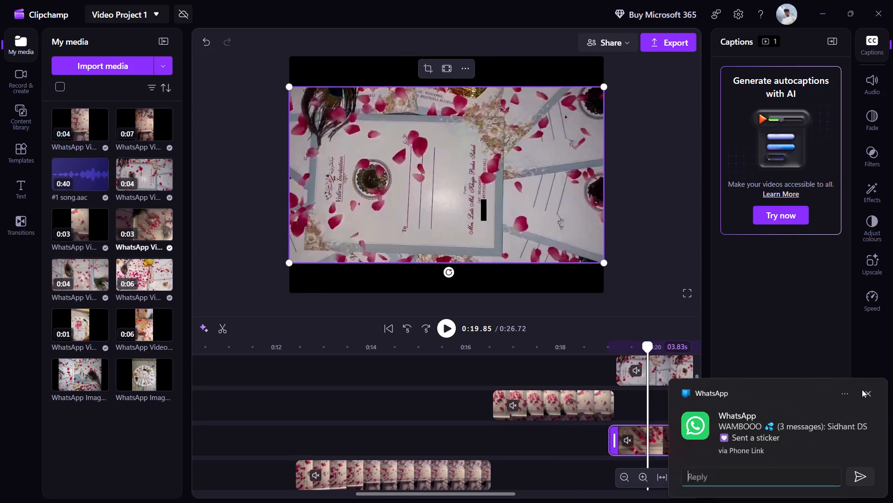
pyautogui.moveTo(666, 379); pyautogui.dragTo(695, 385)
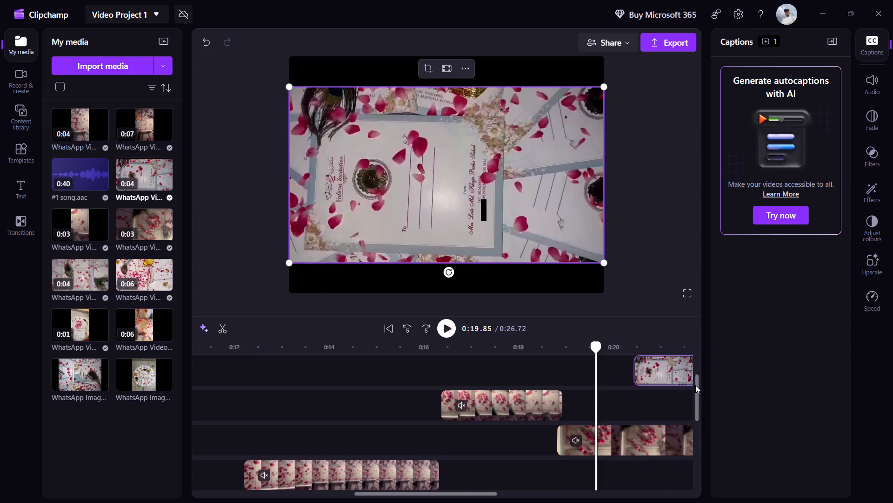
pyautogui.moveTo(695, 385); pyautogui.dragTo(643, 396)
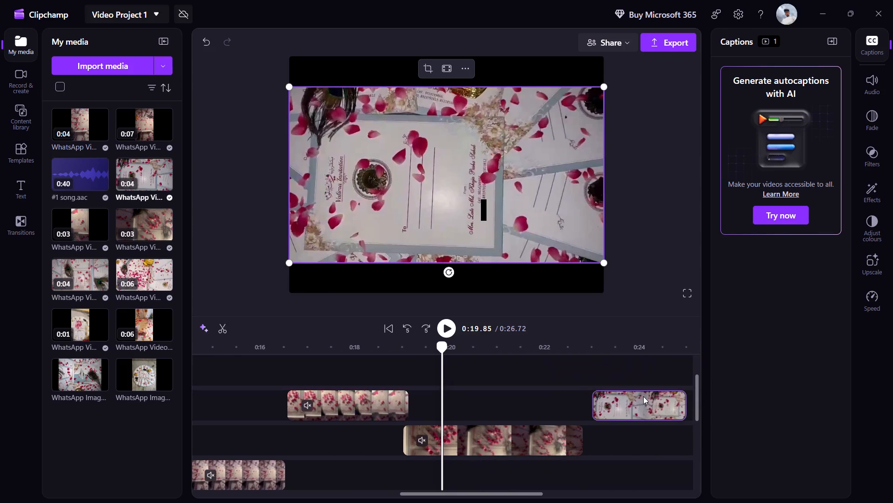
pyautogui.moveTo(643, 396); pyautogui.dragTo(634, 395)
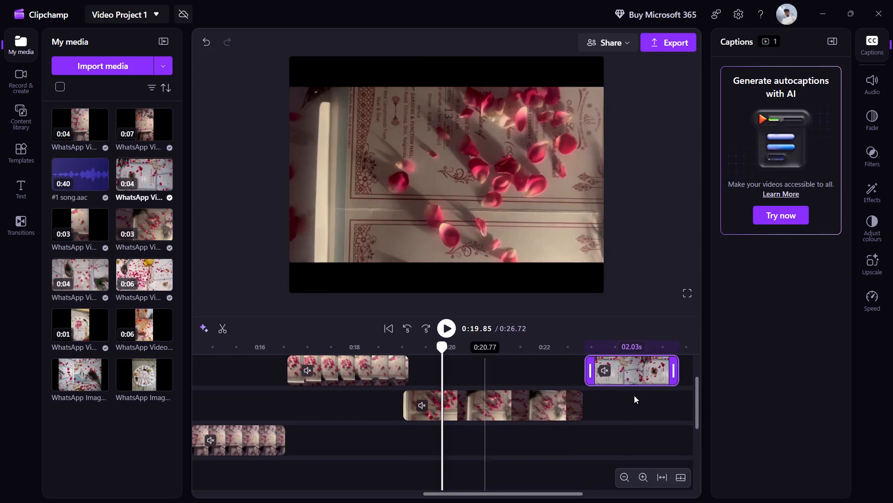
pyautogui.hscroll(1, 629, 405)
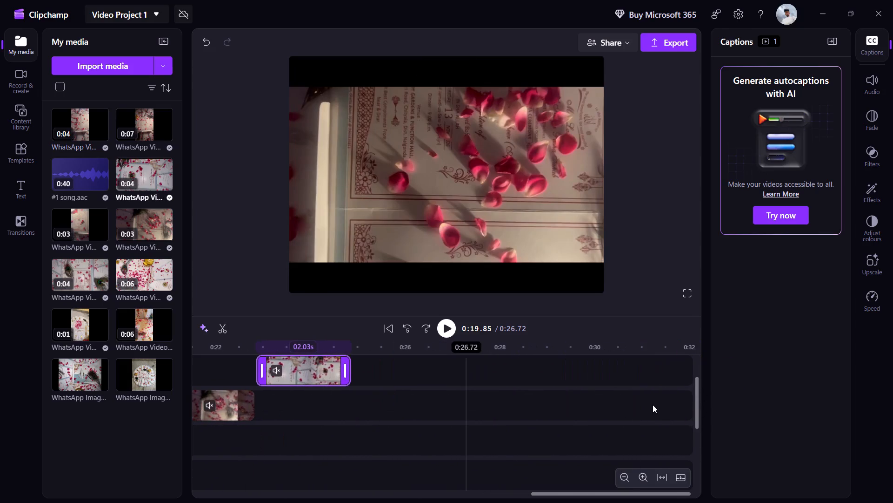
# Play the rearranged sequence from the start to its end to check the clip order and song.
pyautogui.hscroll(2, 653, 405)
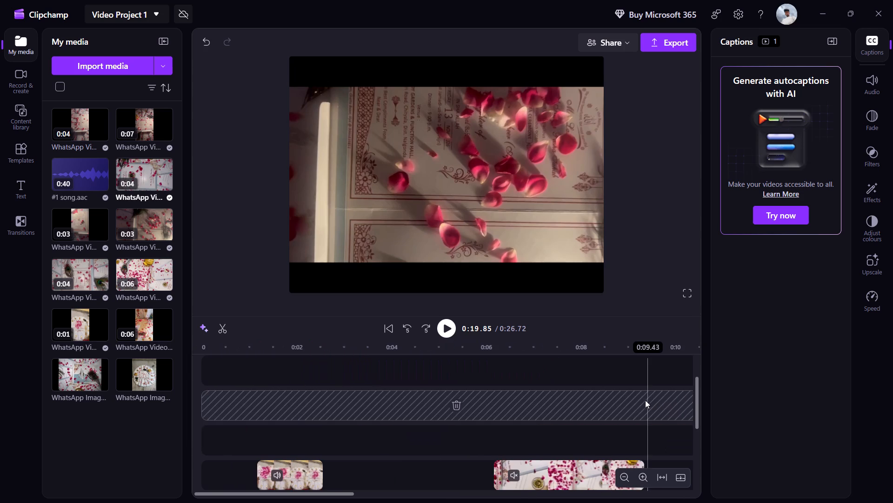
pyautogui.hscroll(9, 639, 400)
pyautogui.hscroll(5, 560, 394)
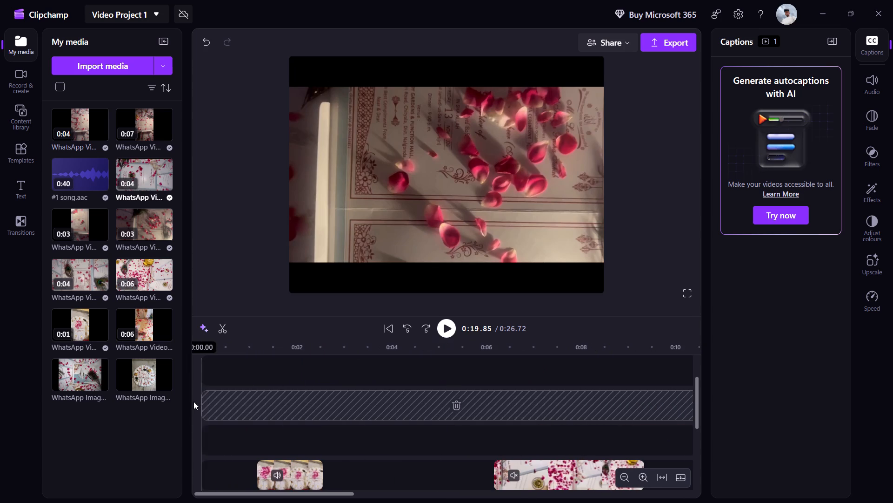
pyautogui.doubleClick(192, 401)
pyautogui.press('space')
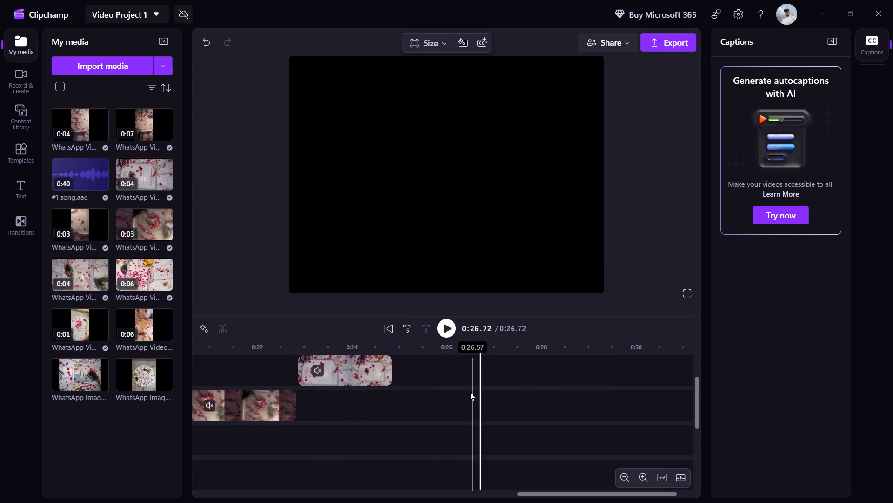
# Trim the end of the #1 song.aac audio so it lasts 25.31 s.
pyautogui.scroll(-5, 482, 394)
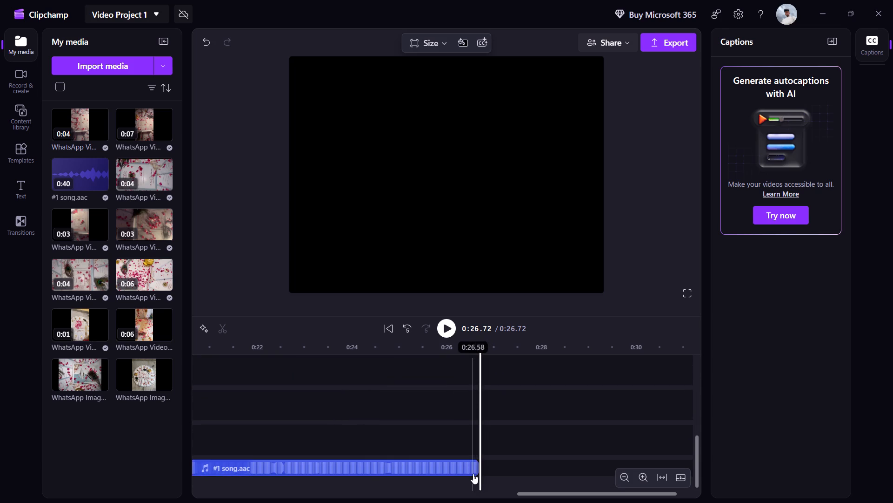
pyautogui.moveTo(474, 468); pyautogui.dragTo(417, 464)
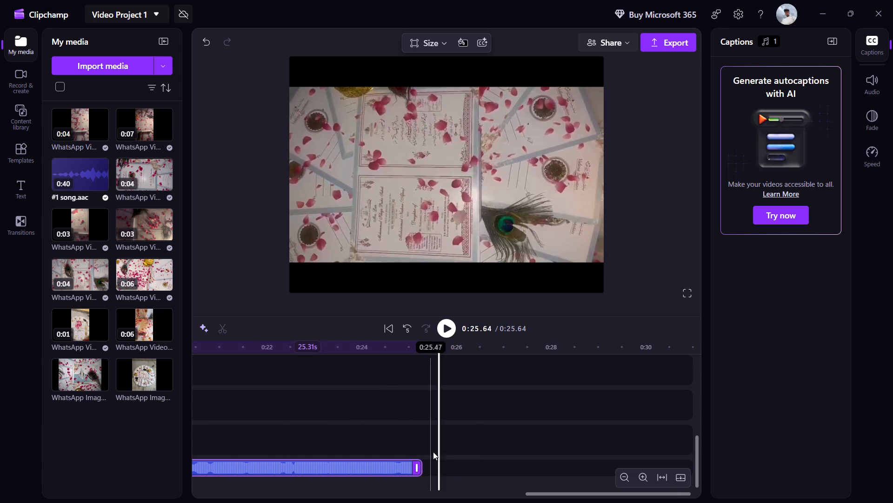
# Play the closing section from about 0:17 to check how the clips and the trimmed song end.
pyautogui.moveTo(437, 368); pyautogui.dragTo(433, 369)
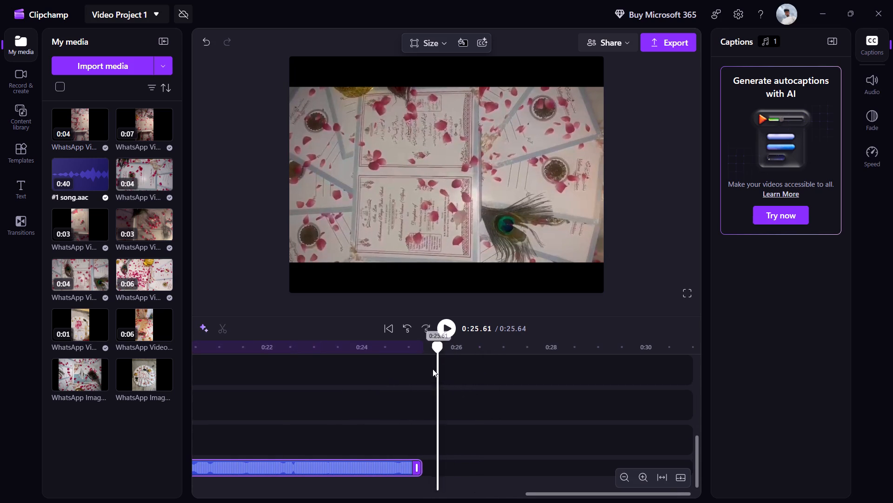
pyautogui.moveTo(433, 369); pyautogui.dragTo(51, 460)
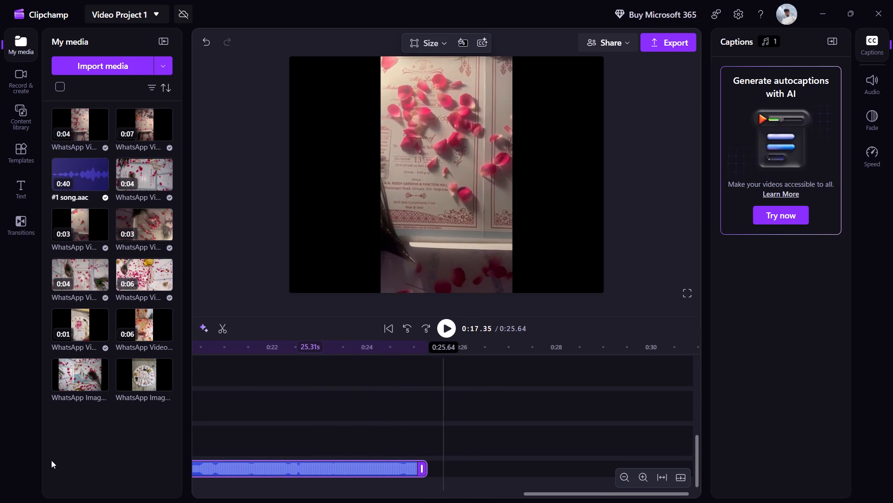
pyautogui.press('space')
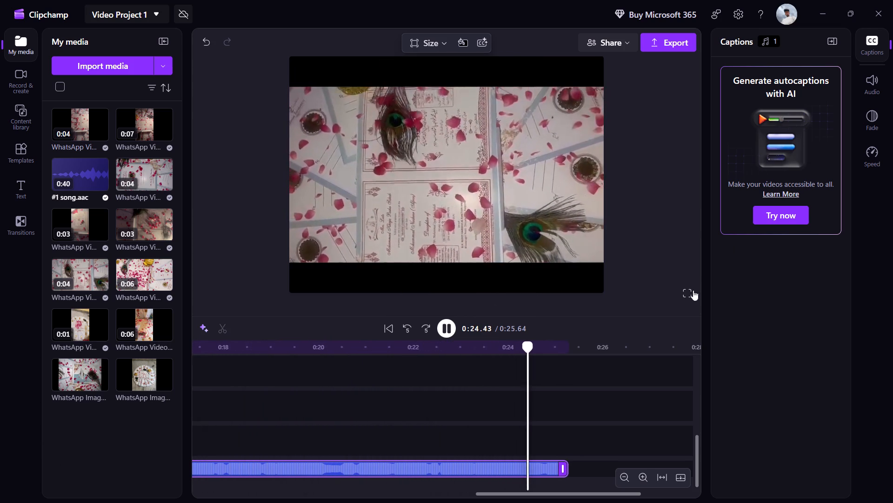
# Preview the whole sequence in full screen from the beginning.
pyautogui.click(693, 290)
pyautogui.press('space')
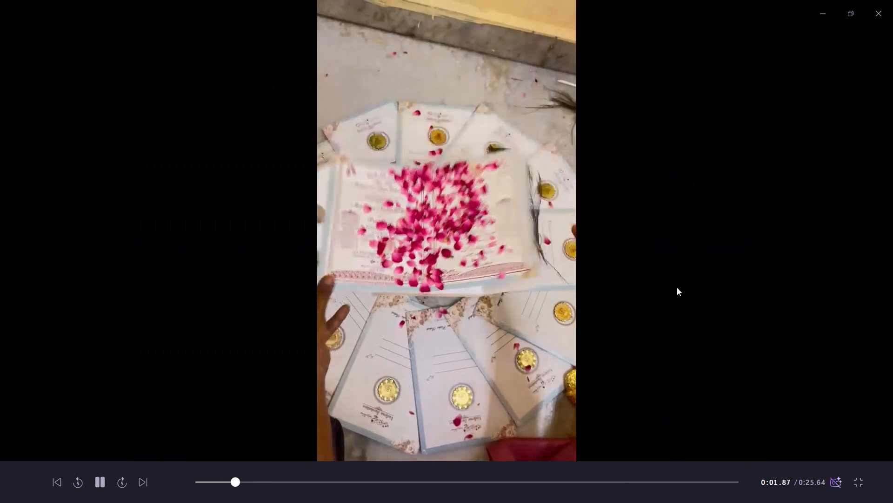
# Pause the full-screen preview and turn off the computer's Bluetooth in Windows to disconnect the earbuds.
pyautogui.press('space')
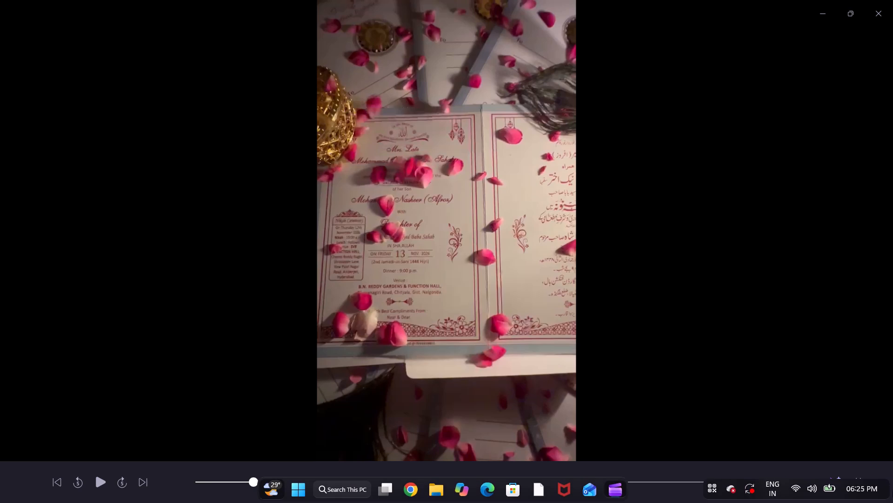
pyautogui.click(828, 491)
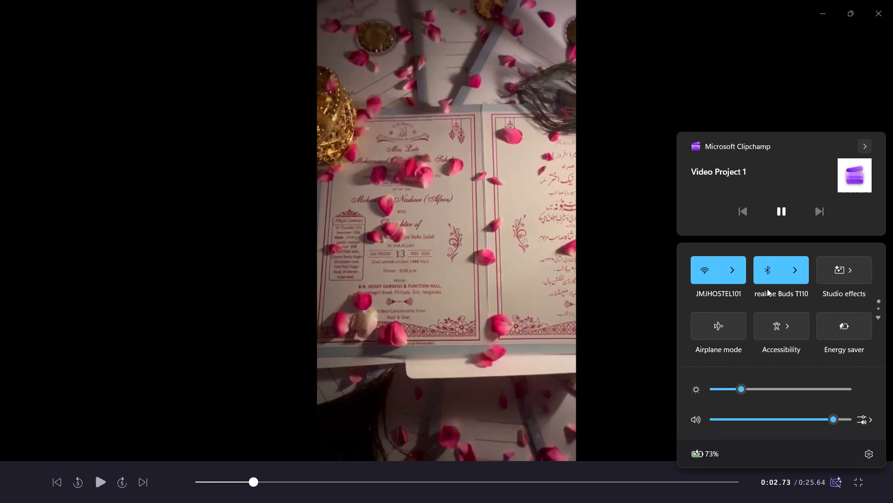
pyautogui.click(766, 282)
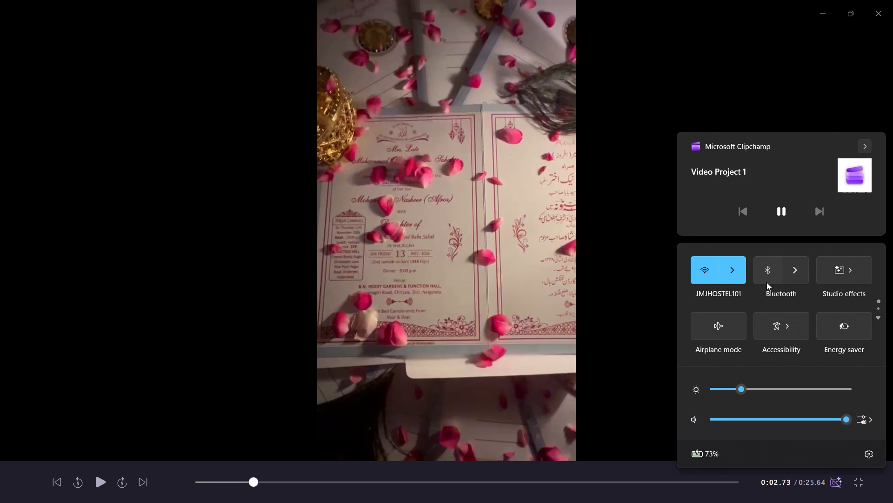
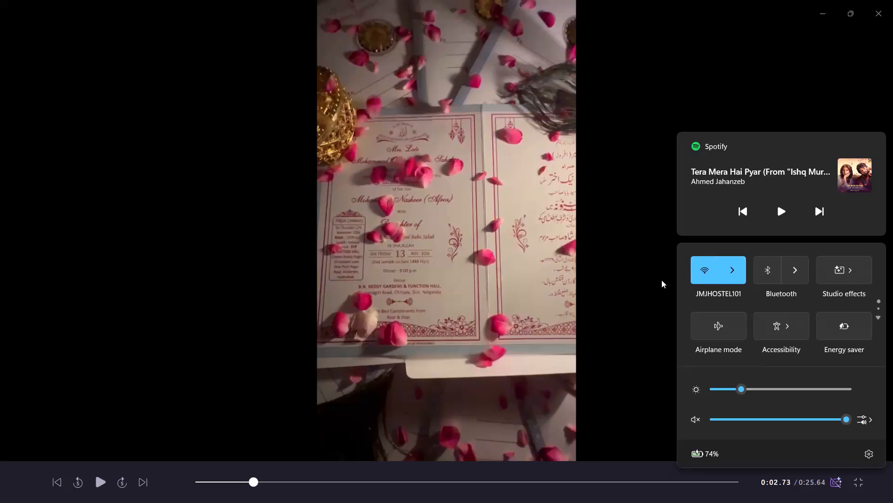
# Dismiss the quick settings and step the full-screen preview back to 0:00.00.
pyautogui.click(661, 280)
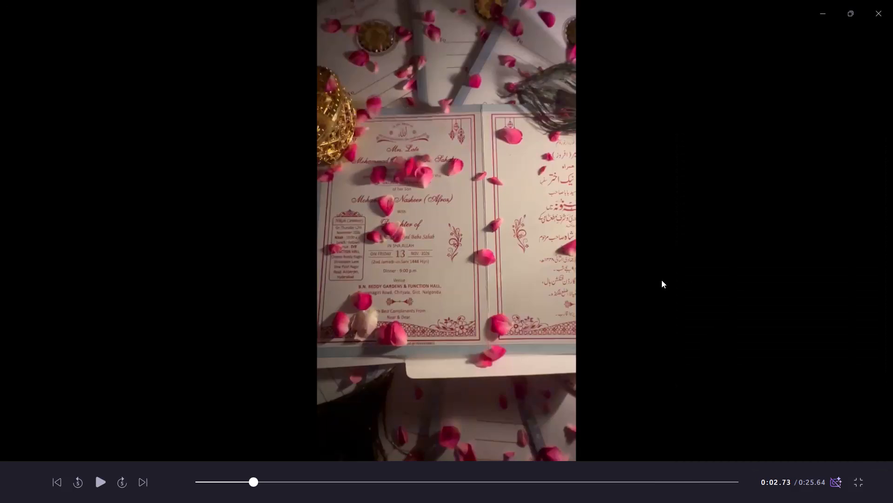
pyautogui.press('Left')
pyautogui.press('Left')
pyautogui.press('Left')
pyautogui.press('Left')
pyautogui.press('Left')
pyautogui.press('Left')
pyautogui.press('Left')
pyautogui.press('Left')
pyautogui.press('Left')
pyautogui.press('Left')
pyautogui.press('Left')
pyautogui.press('Left')
pyautogui.press('Left')
pyautogui.press('Left')
pyautogui.press('Left')
pyautogui.press('Left')
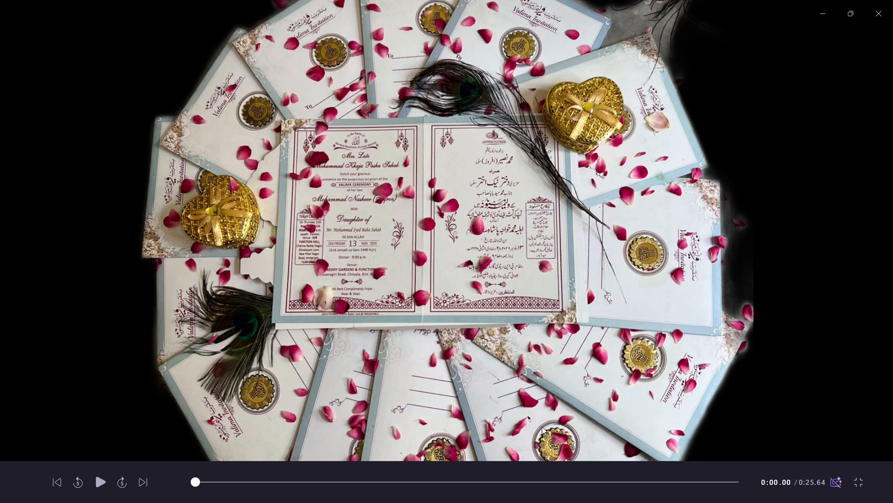
# Close Spotify on Desktop 2 and return to the full-screen video preview on Desktop 1.
pyautogui.click(542, 427)
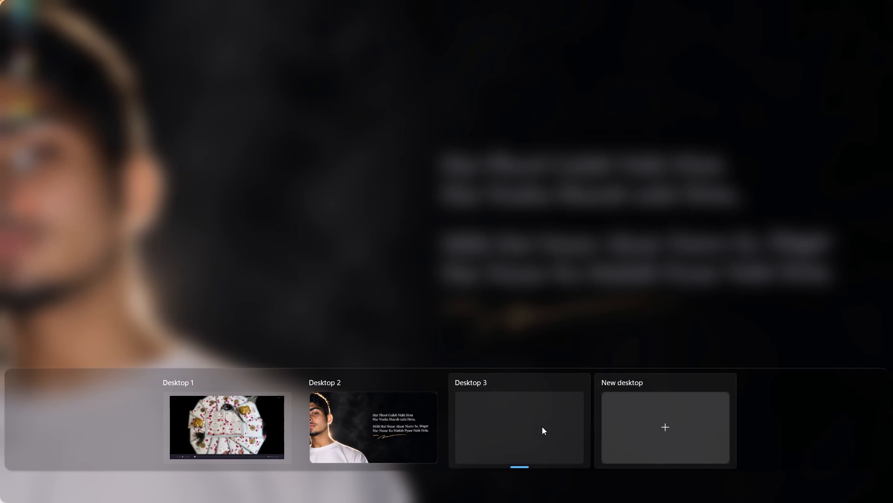
pyautogui.click(434, 420)
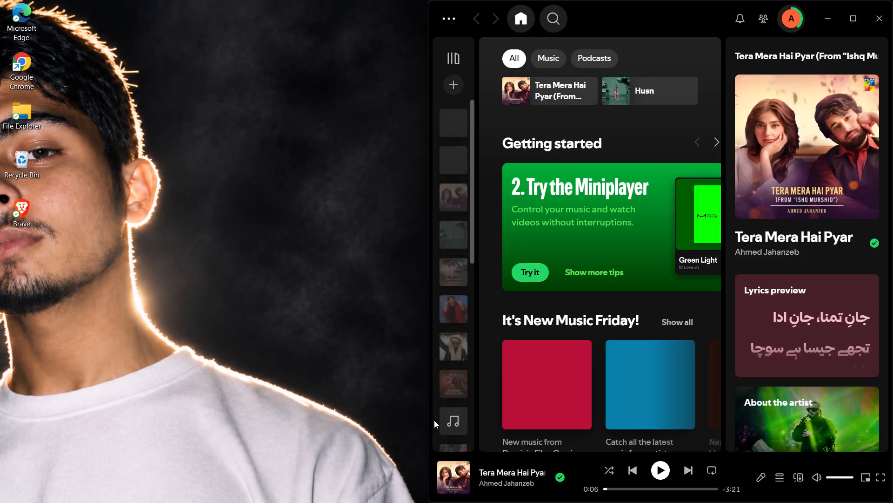
pyautogui.click(272, 445)
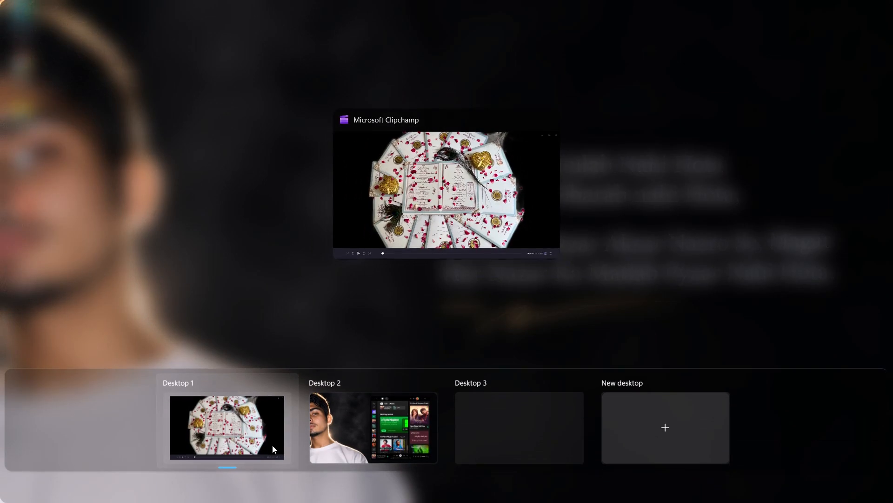
pyautogui.click(349, 453)
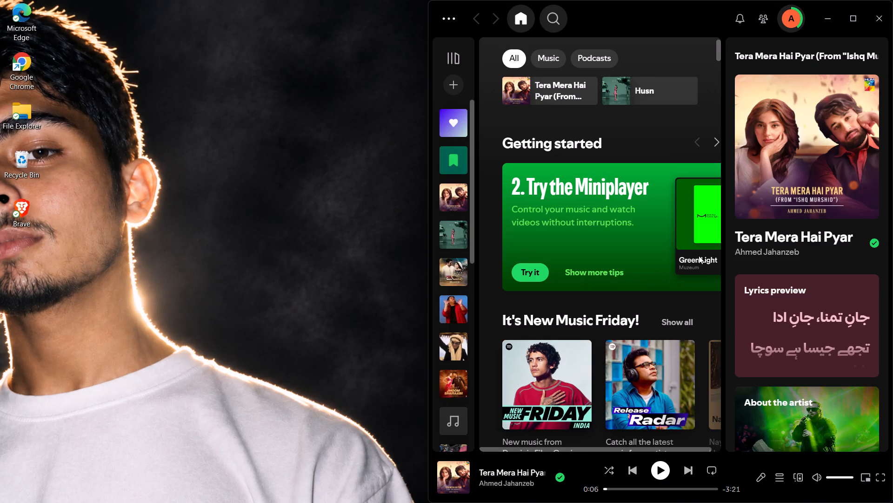
pyautogui.click(873, 25)
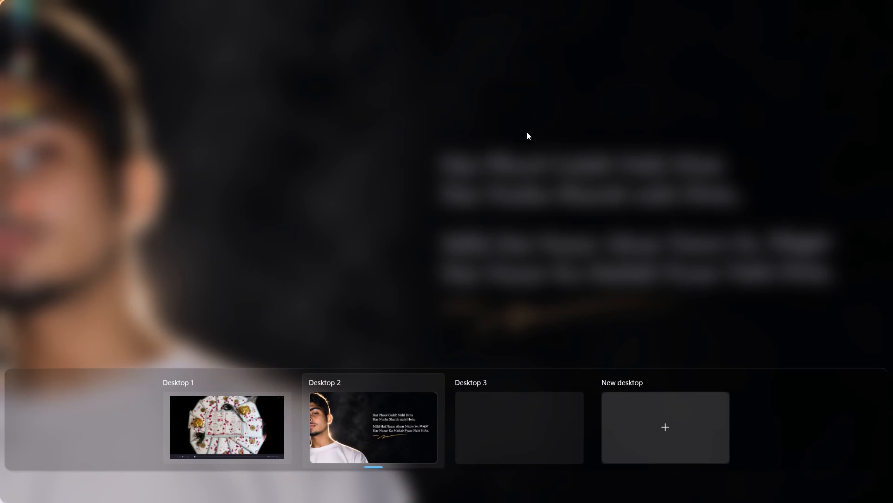
pyautogui.click(291, 415)
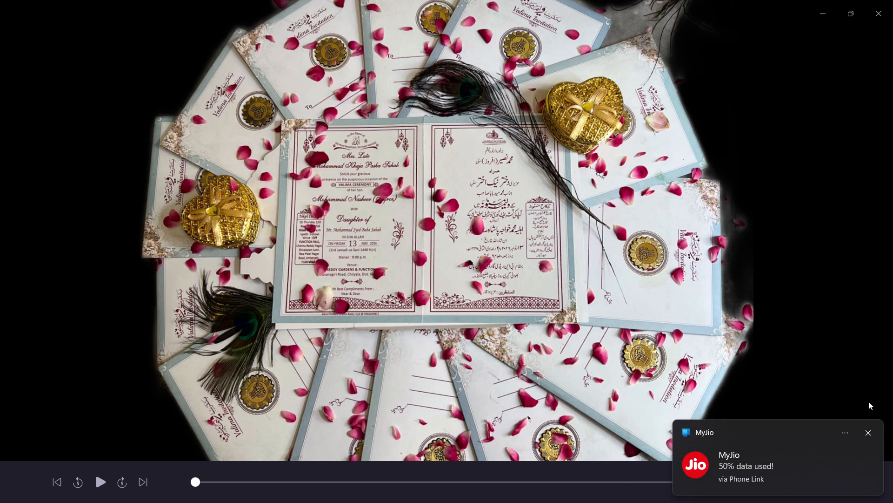
# Dismiss the MyJio notification and leave the full-screen preview to return to the editor.
pyautogui.click(868, 401)
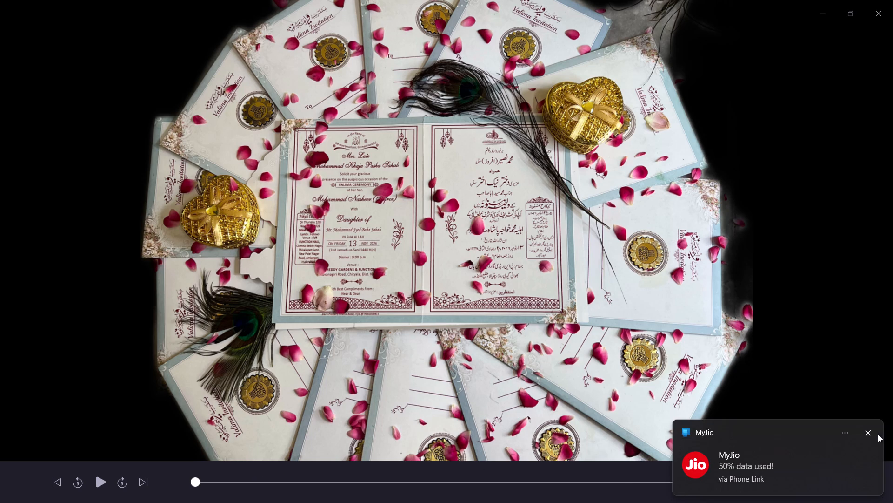
pyautogui.click(876, 434)
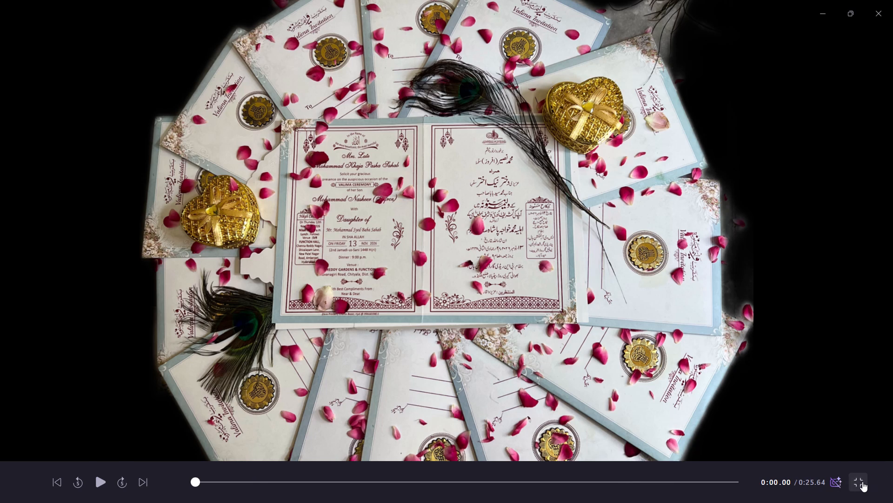
pyautogui.click(862, 482)
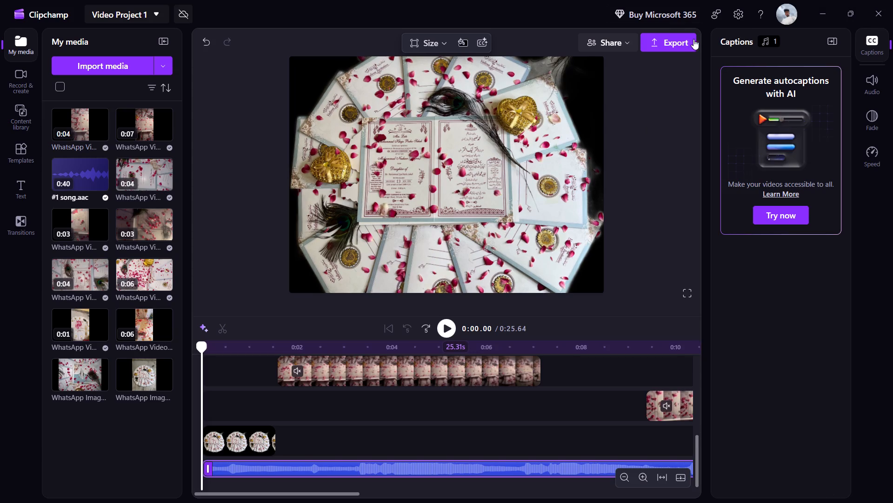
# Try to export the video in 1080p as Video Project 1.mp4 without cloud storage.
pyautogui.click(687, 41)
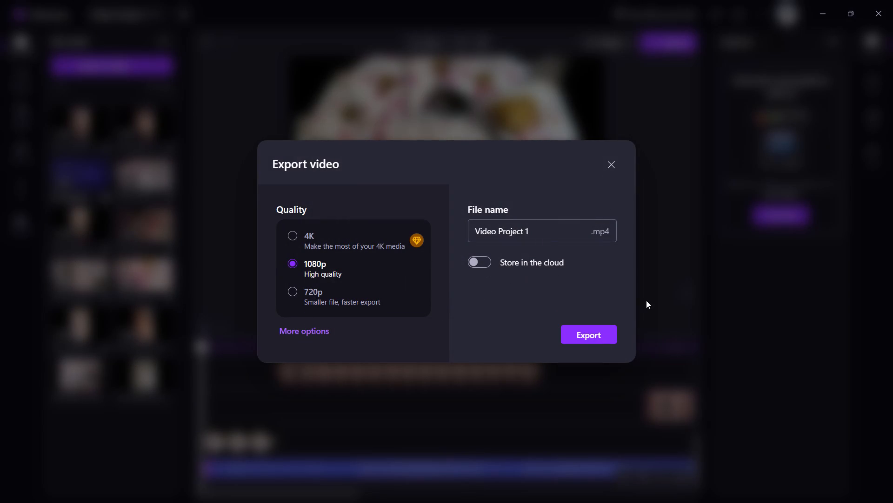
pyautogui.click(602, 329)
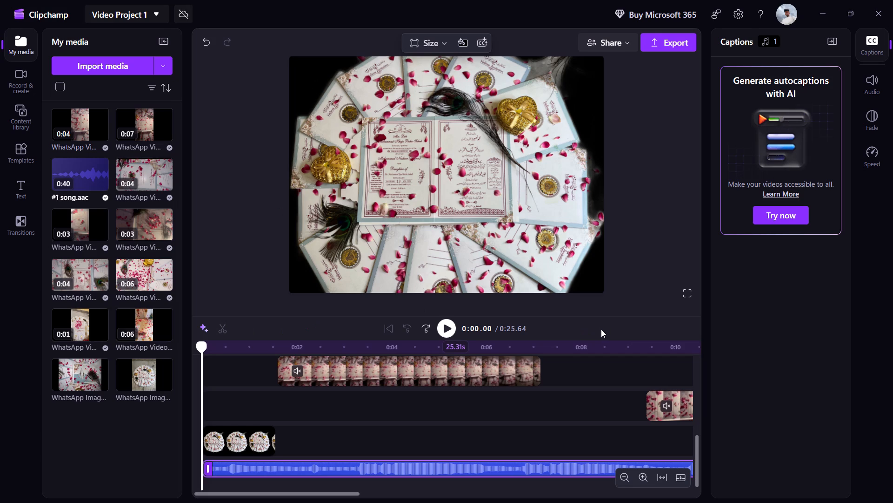
# Export the video in 1080p as Video Project 1.mp4 with cloud storage in OneDrive enabled, and dismiss the satisfaction survey.
pyautogui.click(674, 41)
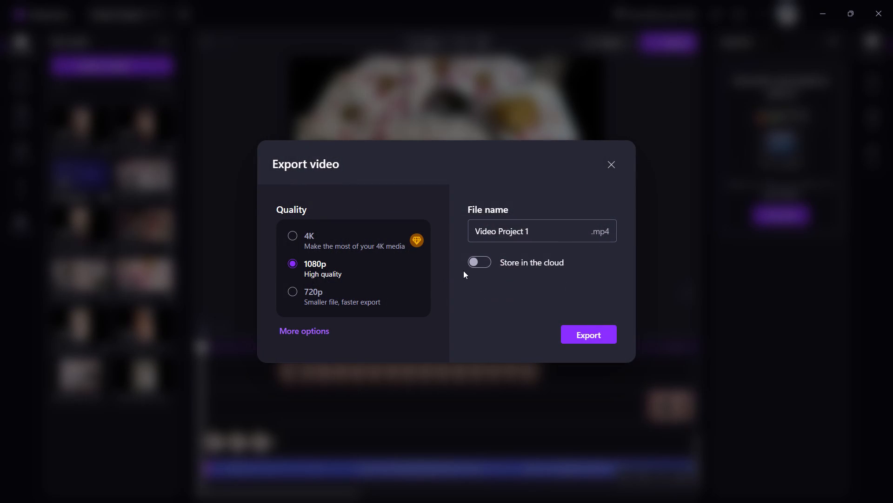
pyautogui.click(471, 258)
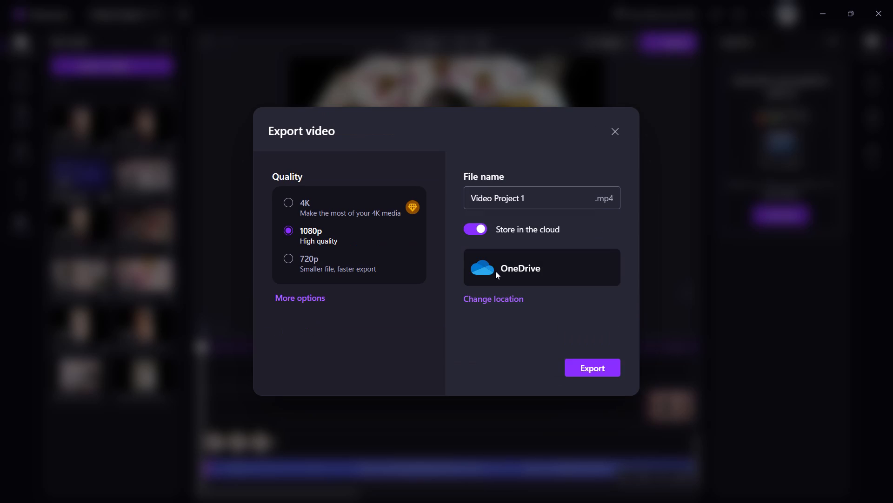
pyautogui.click(495, 271)
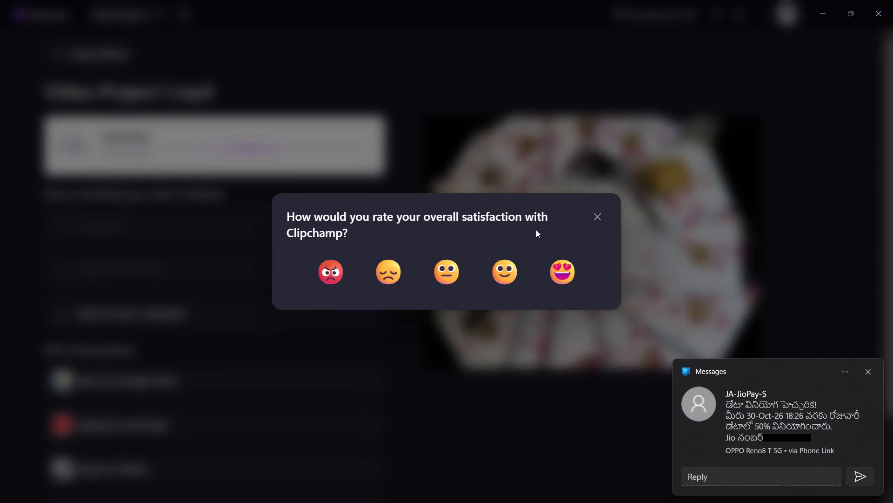
pyautogui.click(598, 216)
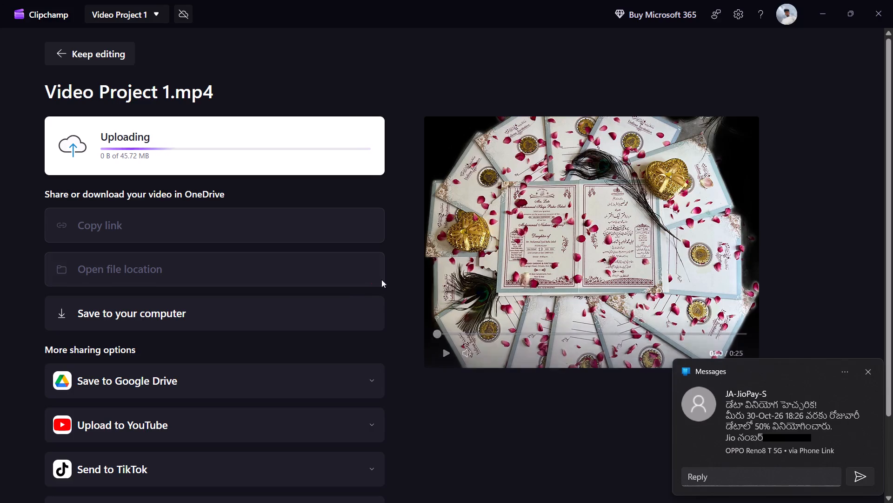
# Save a copy of the exported video to the computer's Documents folder as Video Project 1 in MP4 format.
pyautogui.click(327, 318)
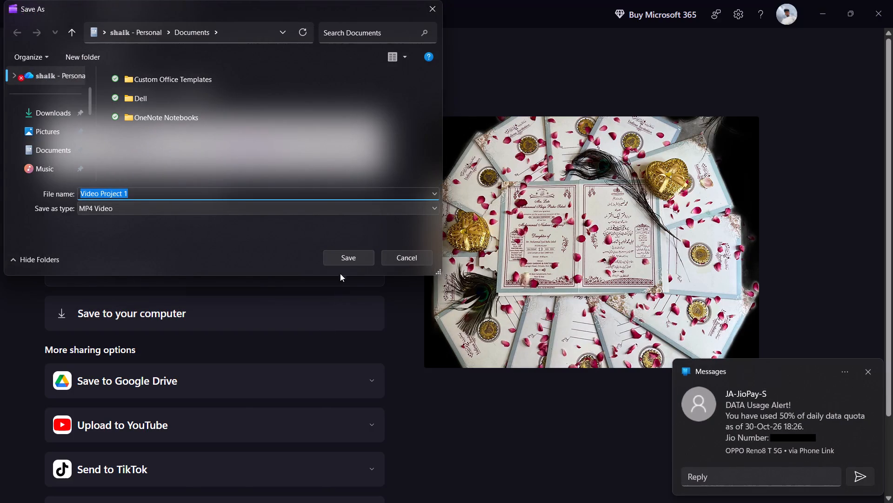
pyautogui.click(343, 257)
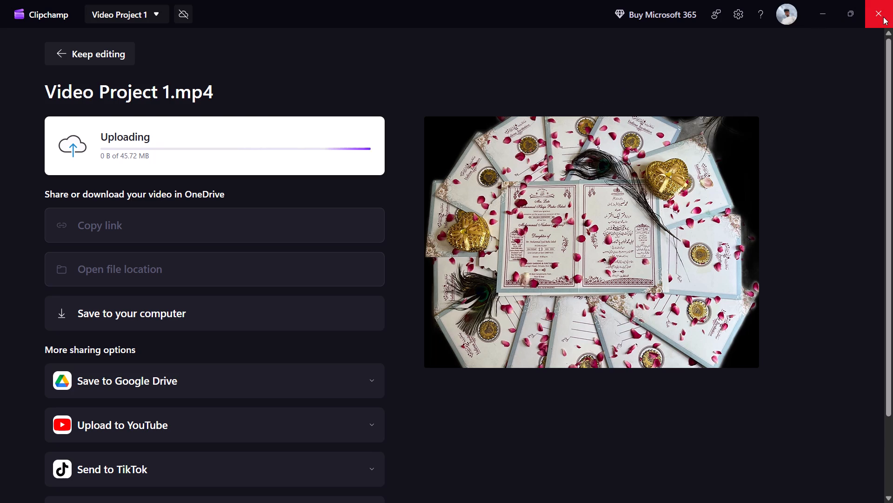
# Close Clipchamp.
pyautogui.moveTo(880, 18); pyautogui.dragTo(876, 22)
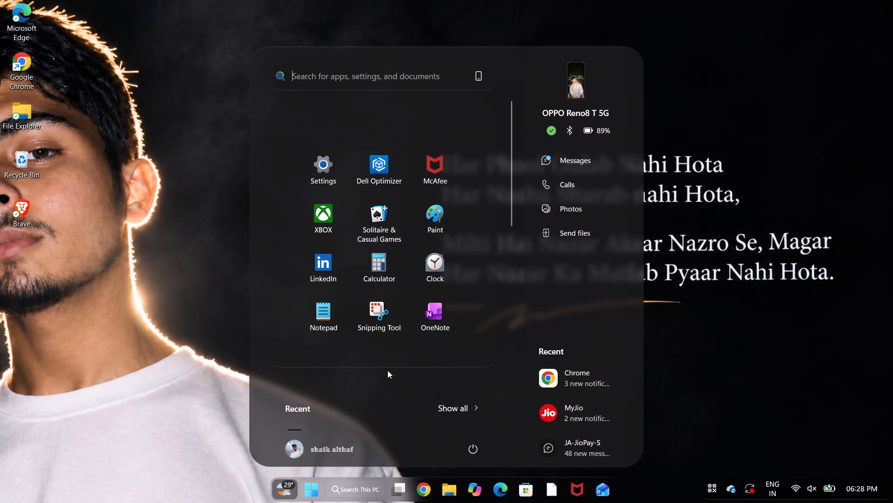
# Locate WhatsApp among the pinned apps.
pyautogui.scroll(4, 519, 273)
pyautogui.scroll(-3, 427, 283)
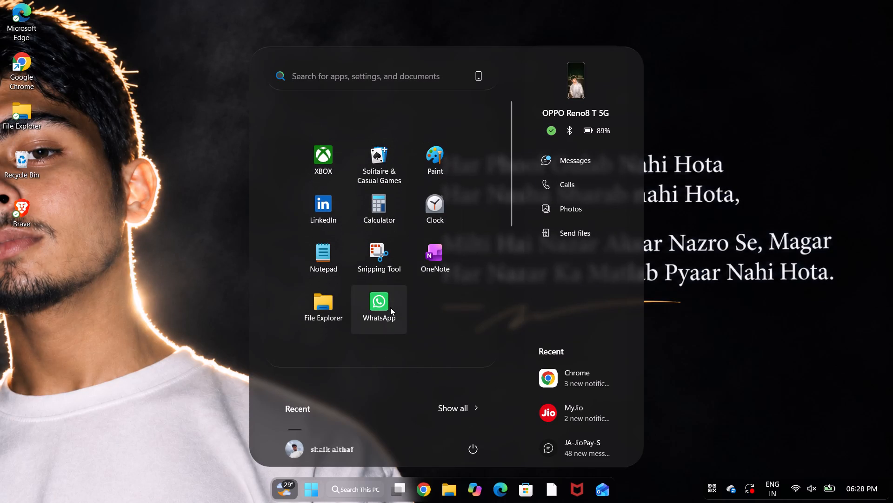
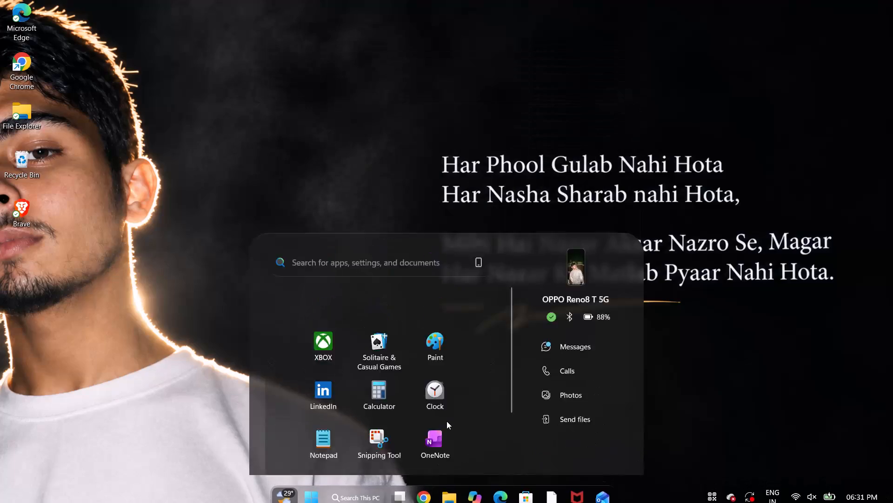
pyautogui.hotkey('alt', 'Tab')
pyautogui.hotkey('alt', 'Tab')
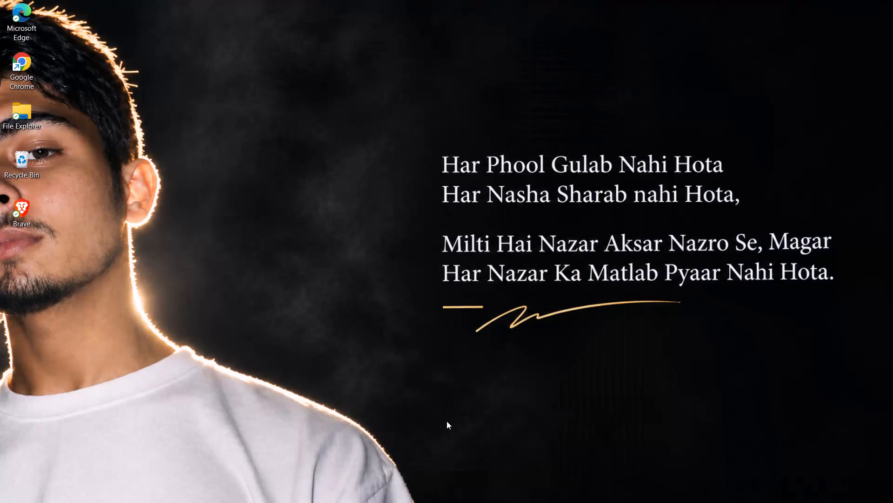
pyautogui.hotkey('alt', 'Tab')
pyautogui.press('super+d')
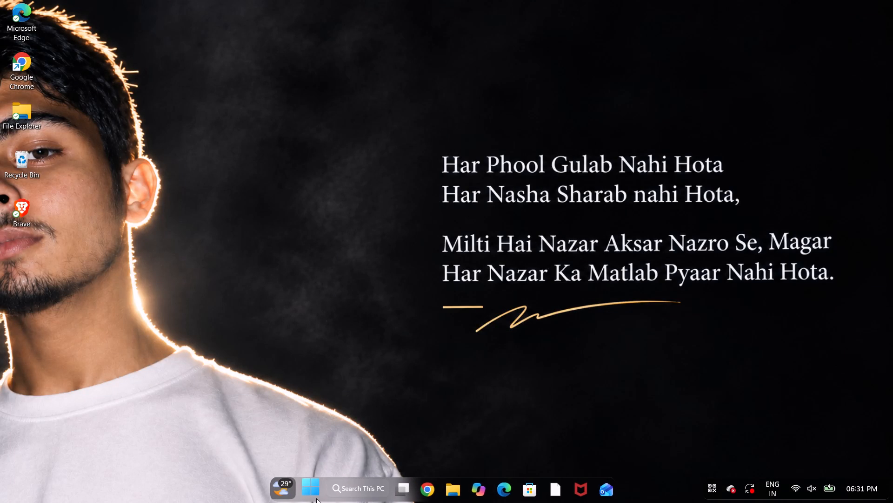
# Find Clipchamp among the installed apps, launch it again and maximize its window.
pyautogui.click(316, 498)
pyautogui.scroll(-4, 388, 357)
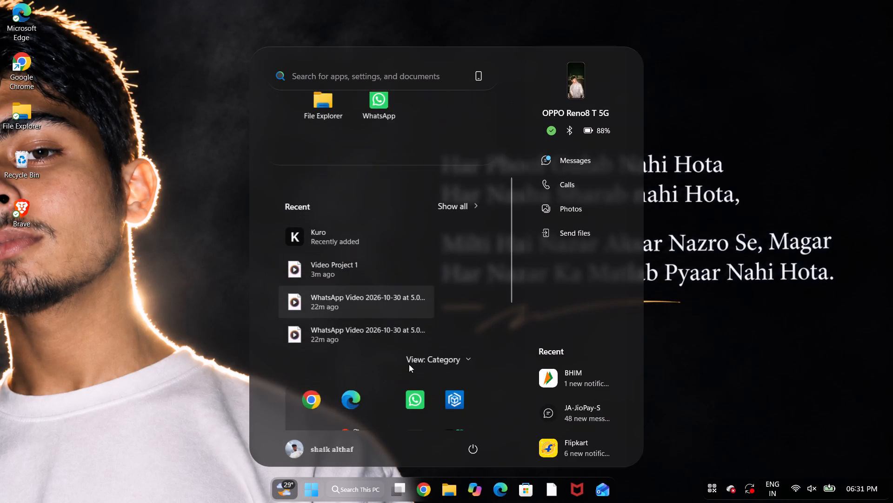
pyautogui.scroll(-3, 409, 364)
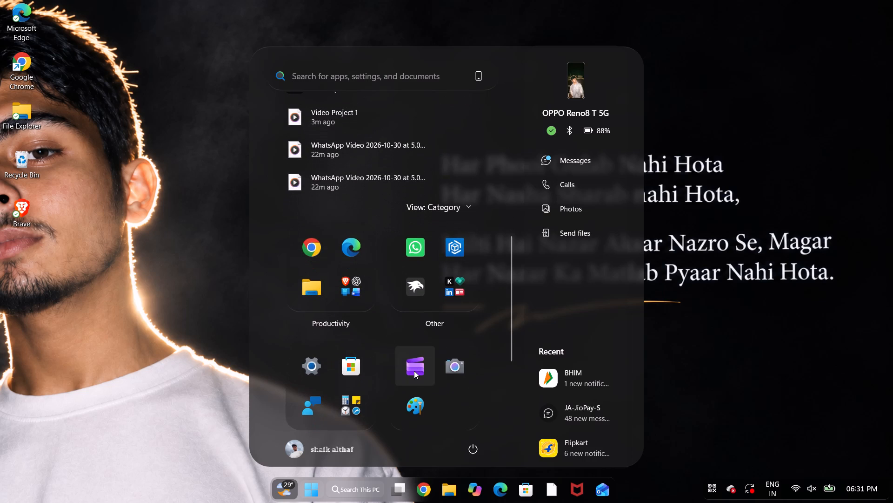
pyautogui.doubleClick(414, 371)
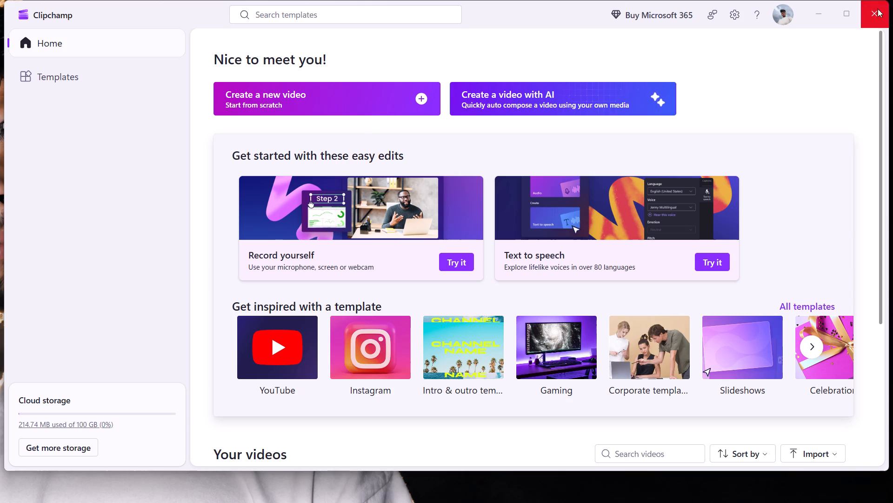
pyautogui.click(844, 19)
# Open the wedding invitation project, Video Project 1, from the saved videos on the Clipchamp home page.
pyautogui.scroll(-3, 527, 502)
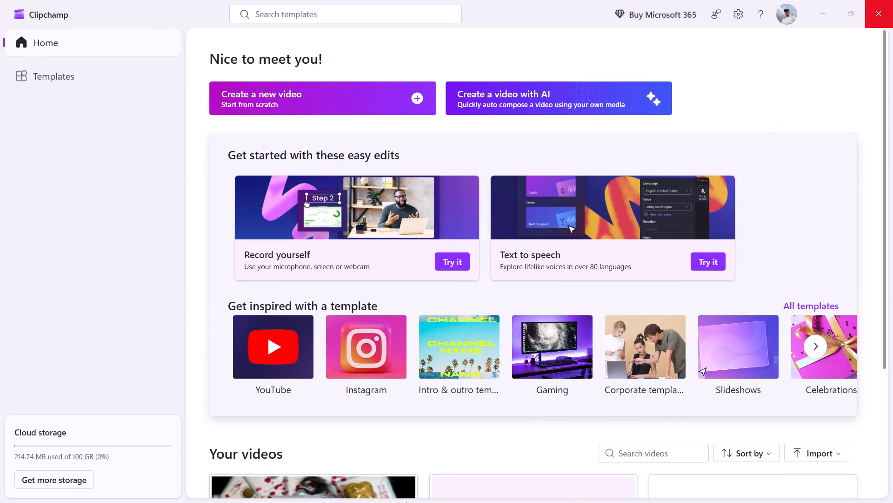
pyautogui.scroll(-1, 0, 502)
pyautogui.scroll(-1, 274, 395)
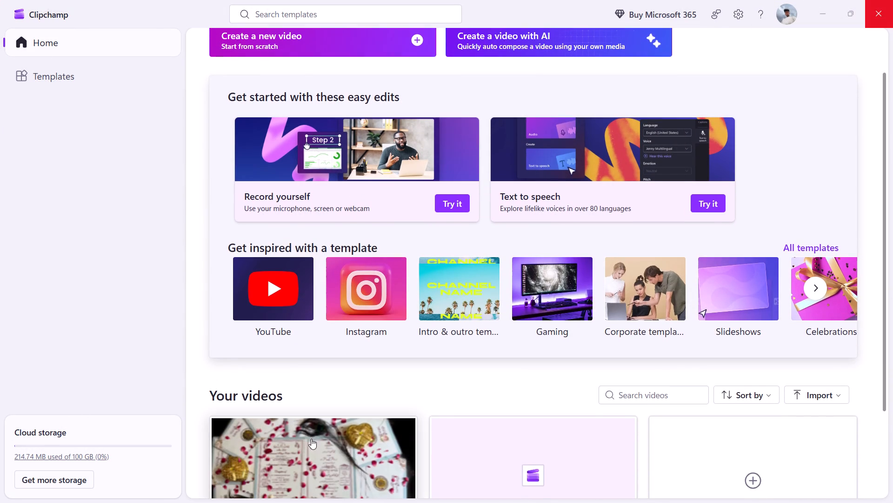
pyautogui.click(315, 444)
pyautogui.moveTo(315, 444); pyautogui.dragTo(322, 449)
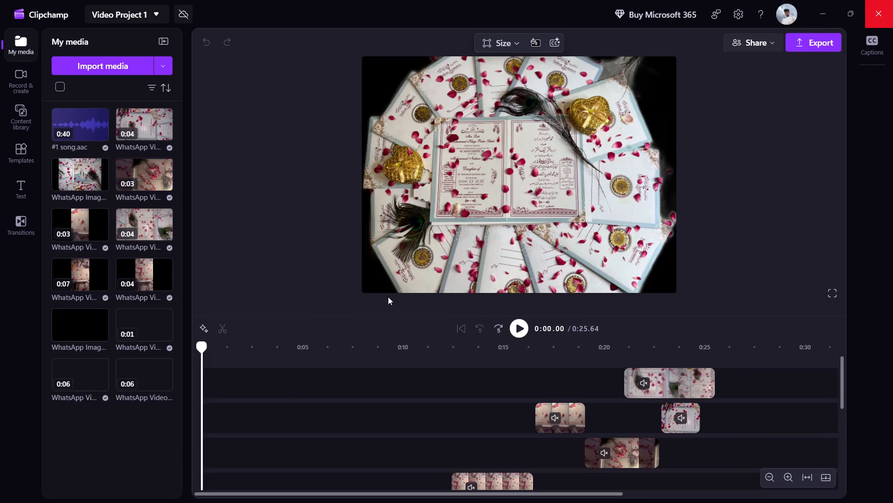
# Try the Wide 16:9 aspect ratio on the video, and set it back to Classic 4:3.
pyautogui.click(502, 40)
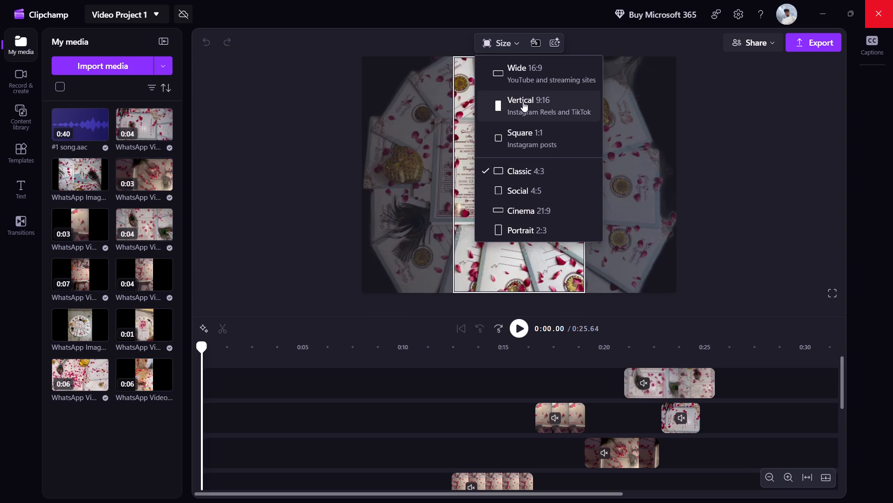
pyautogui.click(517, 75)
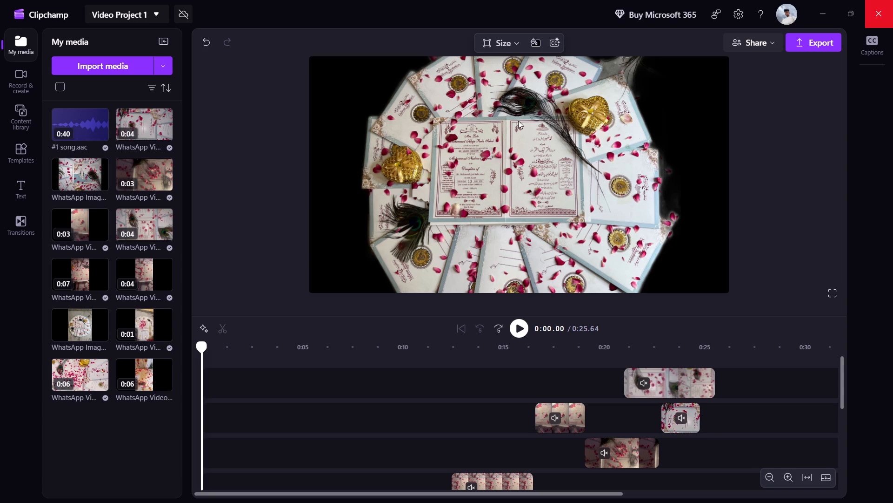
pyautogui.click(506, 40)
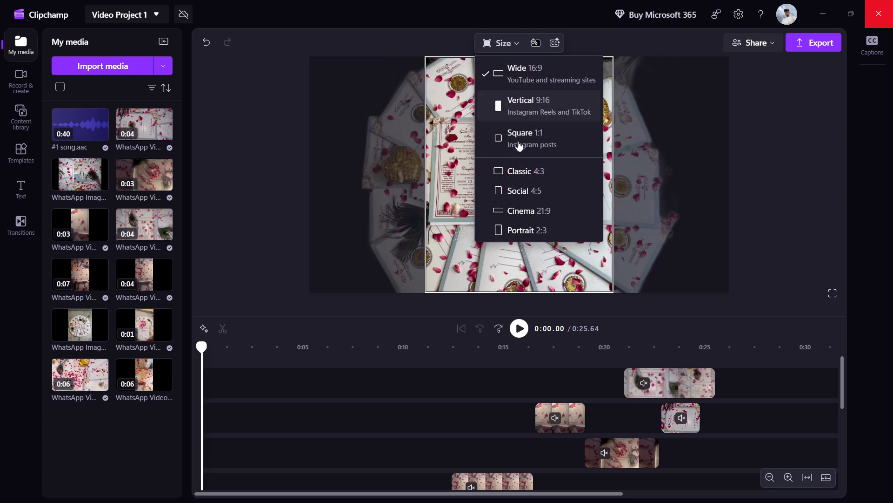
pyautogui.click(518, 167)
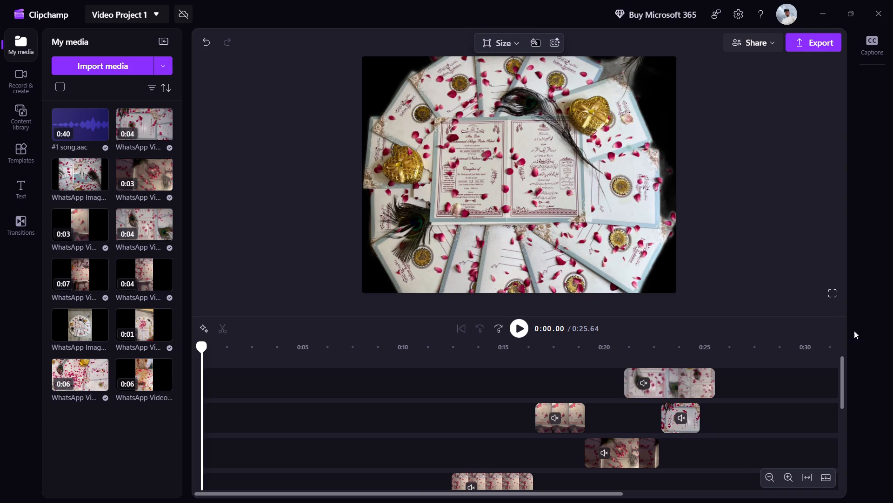
# Preview the opening seconds of the wedding invitation video in full screen, and pause playback.
pyautogui.click(837, 290)
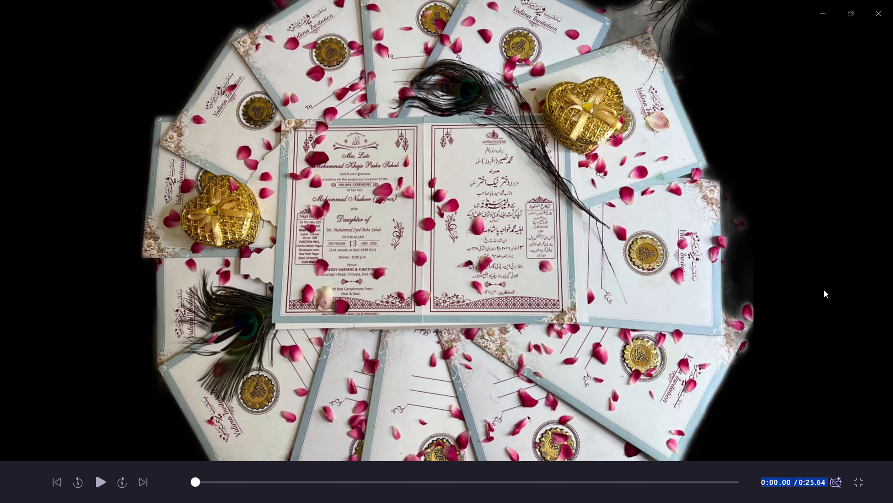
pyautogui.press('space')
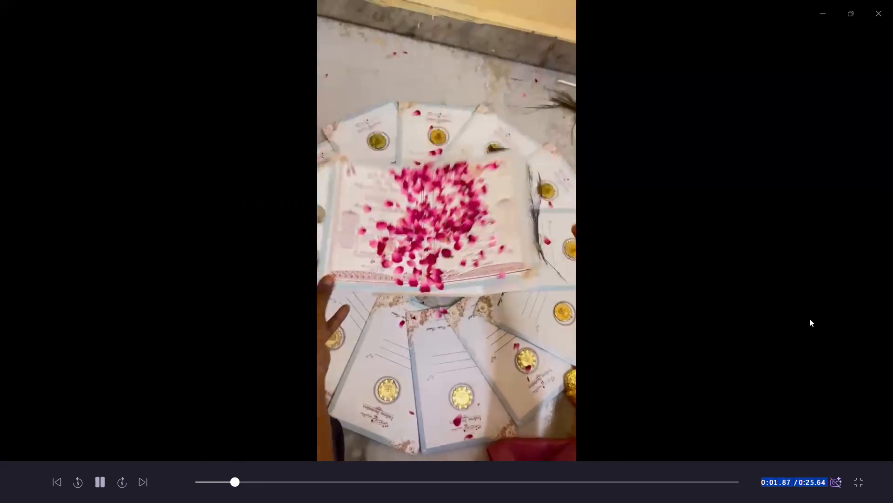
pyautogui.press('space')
# Exit the full-screen preview and close Clipchamp, choosing to wait until the project has finished saving.
pyautogui.click(875, 9)
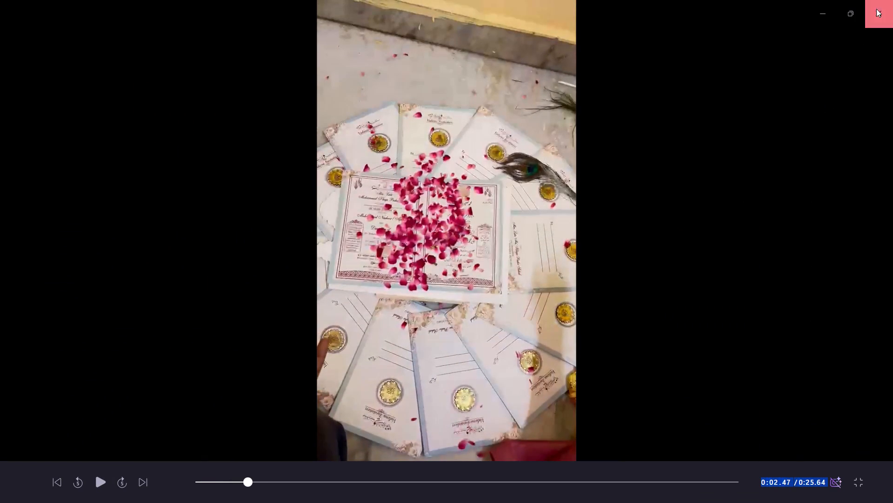
pyautogui.click(875, 18)
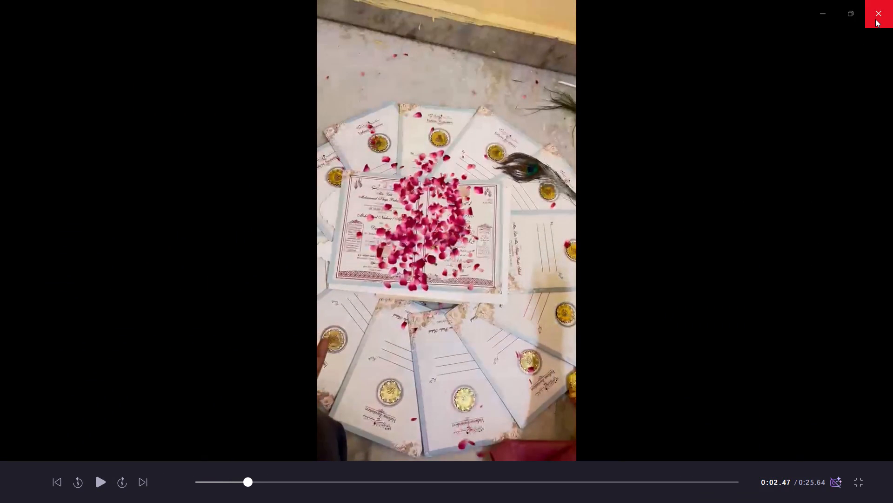
pyautogui.click(875, 19)
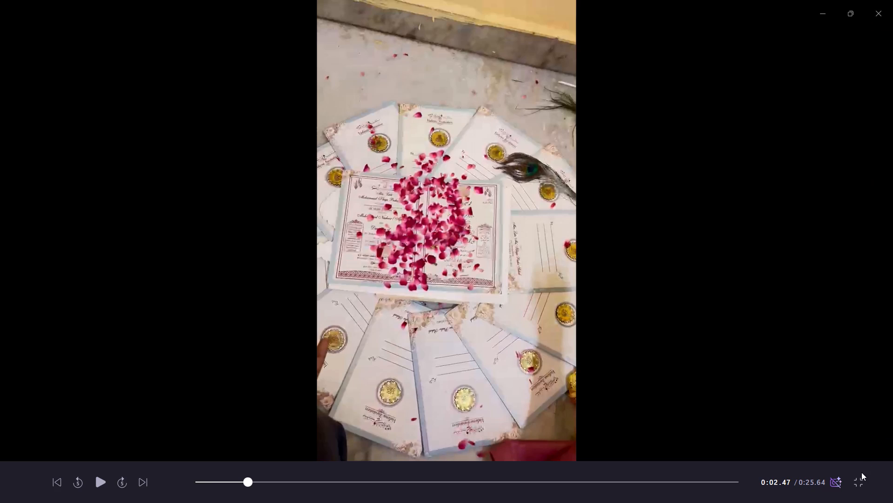
pyautogui.click(861, 479)
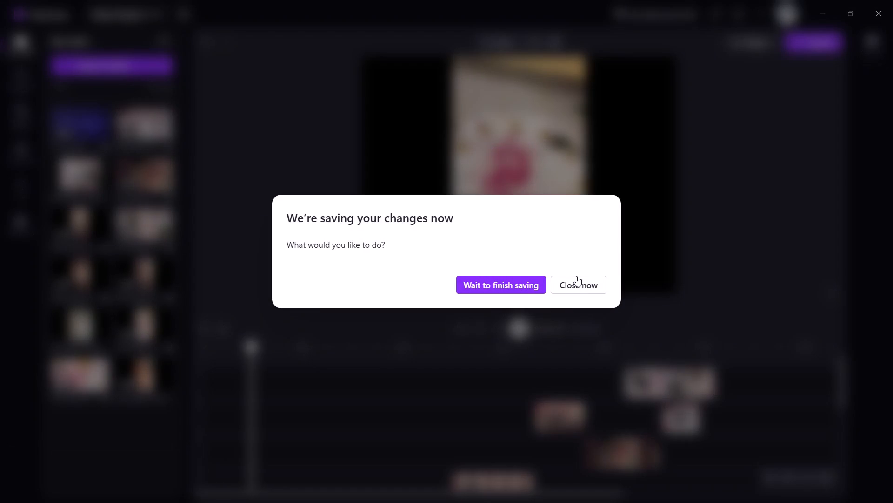
pyautogui.click(514, 292)
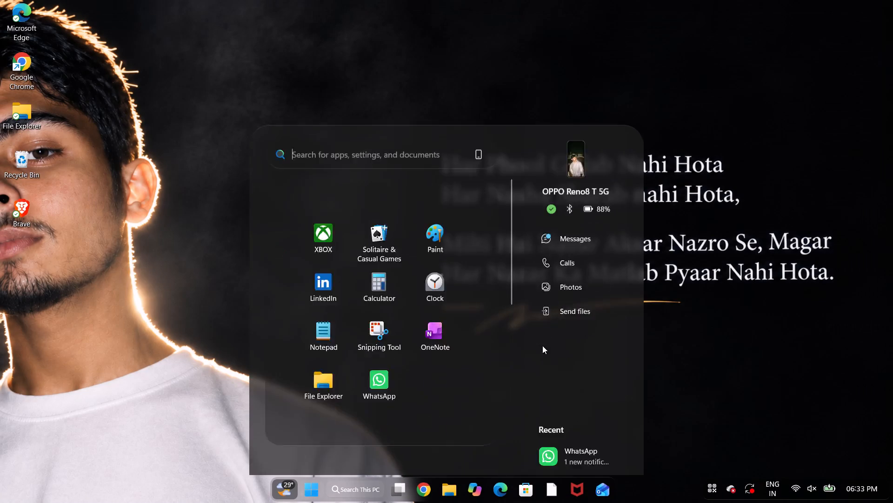
# Find Clipchamp among the installed apps in the Creativity category.
pyautogui.scroll(-6, 433, 353)
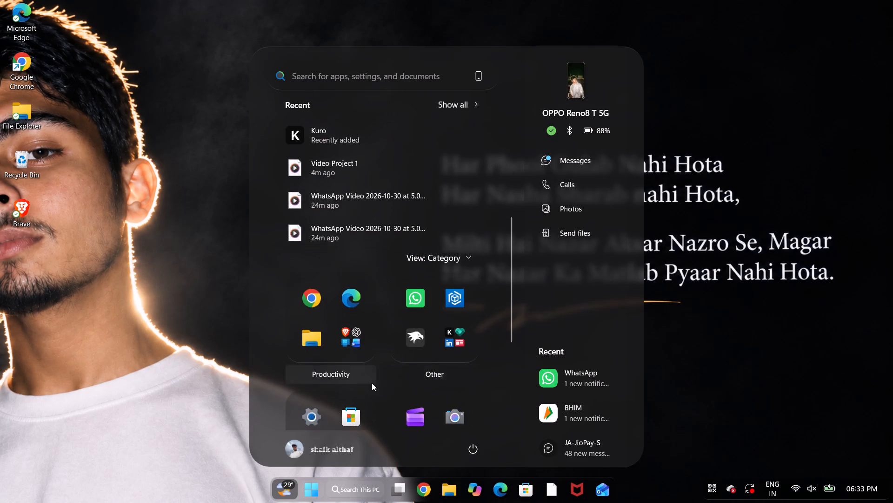
pyautogui.scroll(1, 374, 382)
pyautogui.scroll(-3, 390, 383)
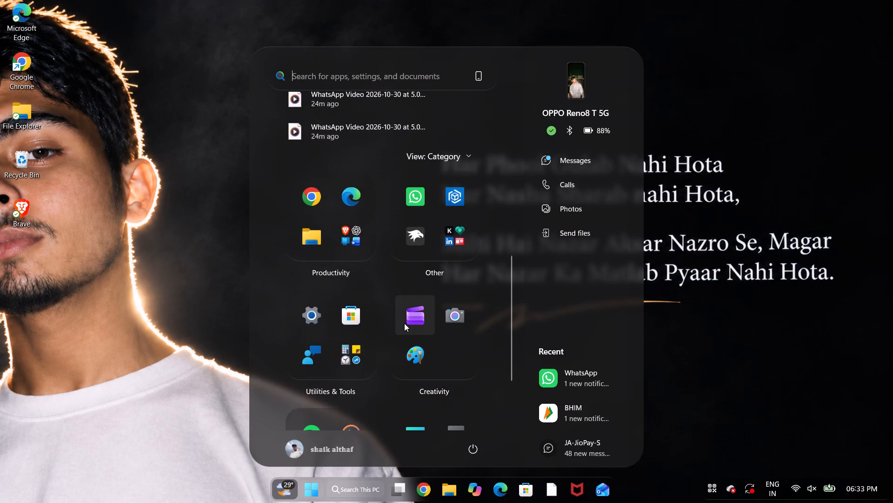
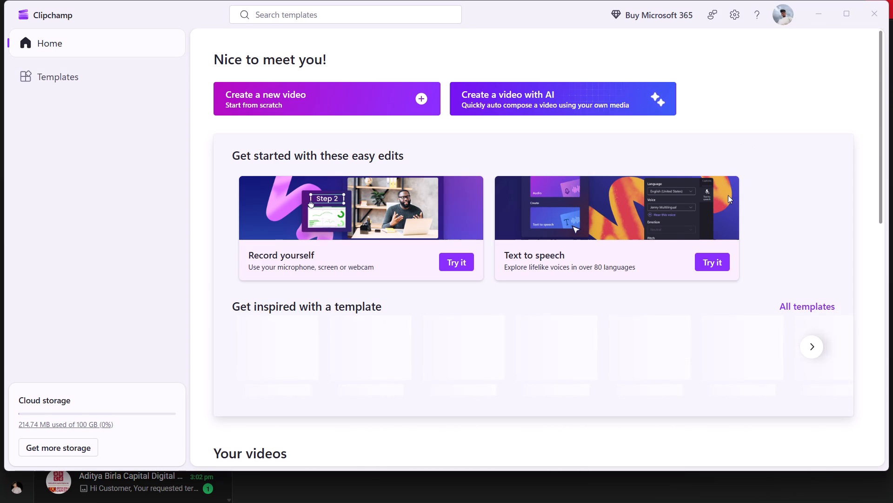
# Maximize the Clipchamp window.
pyautogui.click(842, 17)
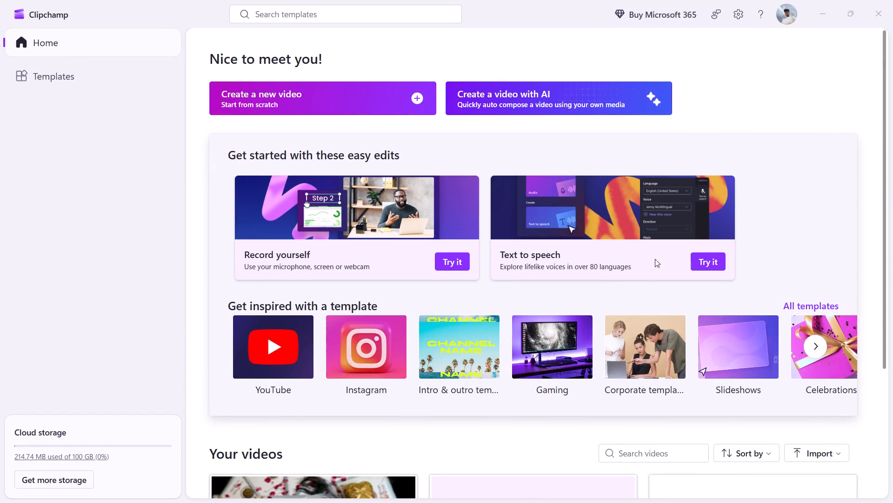
# Open the wedding invitation project from the saved videos on the home page.
pyautogui.scroll(-3, 625, 309)
pyautogui.doubleClick(366, 378)
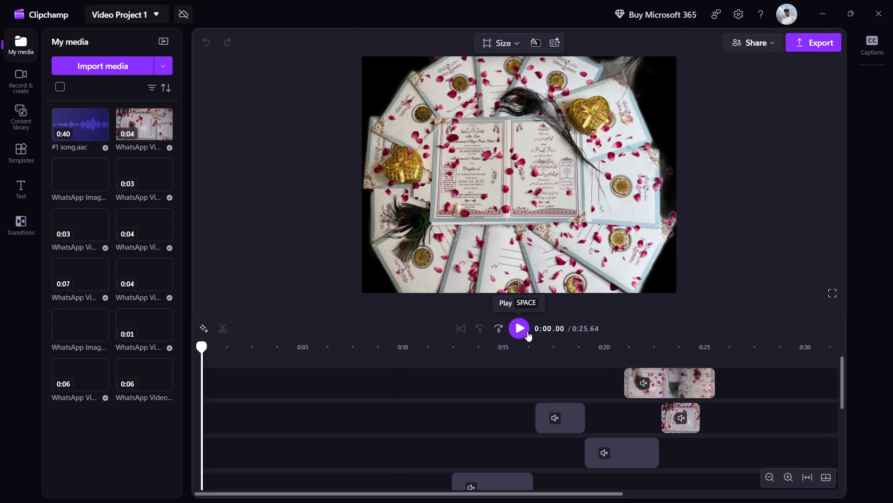
# Play the video preview to about 0:16.5 and look over the available aspect ratios, keeping Classic 4:3.
pyautogui.press('space')
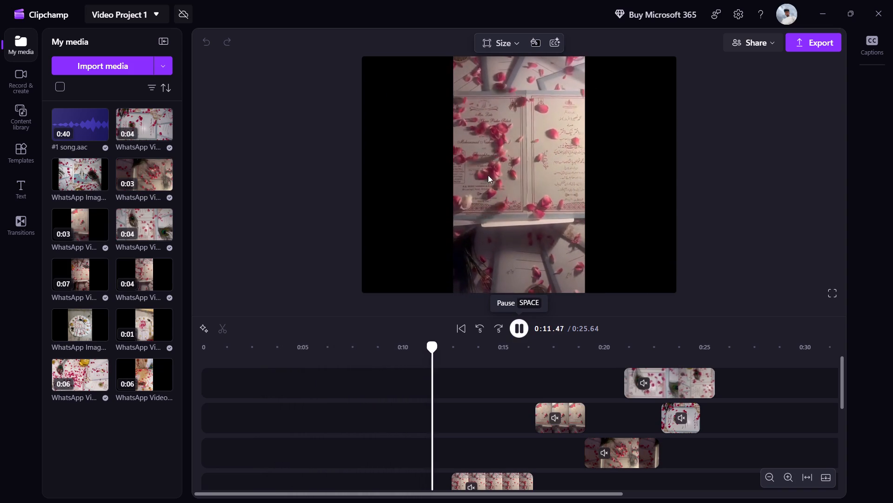
pyautogui.click(502, 42)
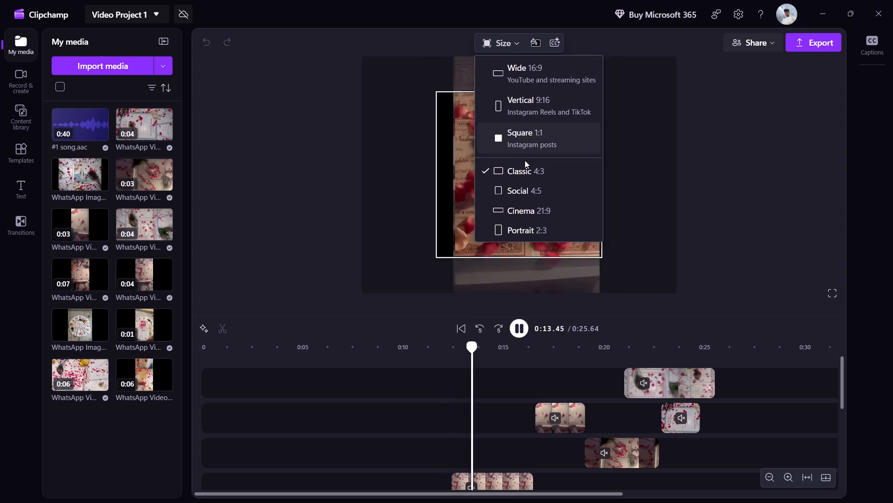
pyautogui.click(453, 184)
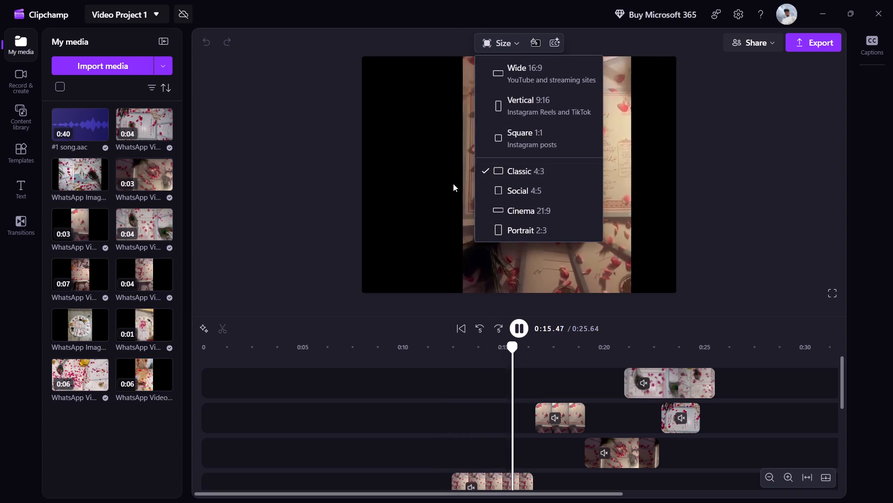
pyautogui.click(480, 186)
pyautogui.press('space')
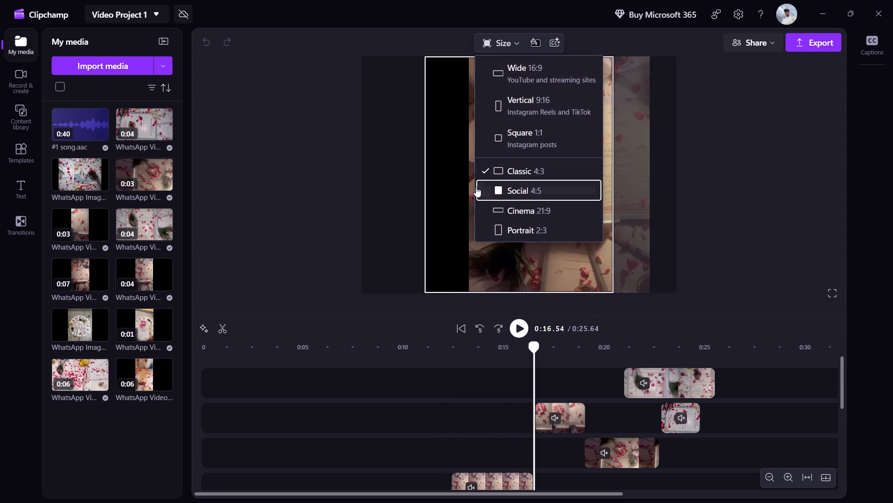
pyautogui.click(455, 192)
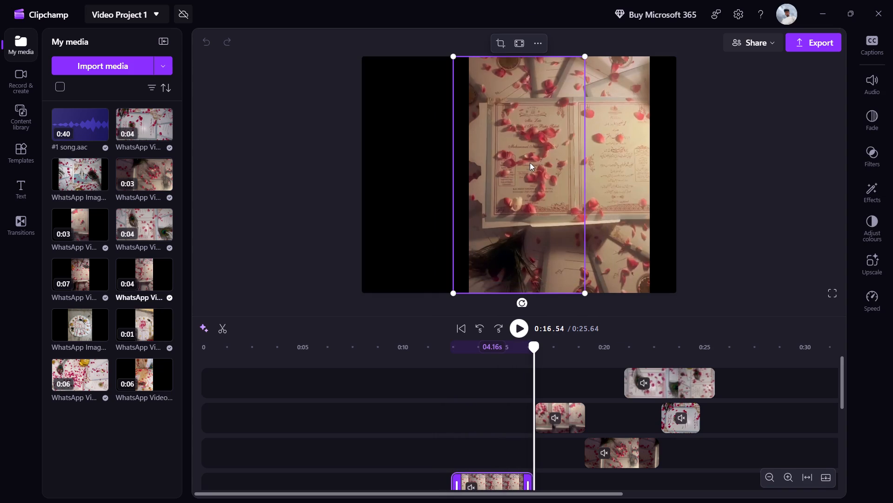
pyautogui.click(640, 125)
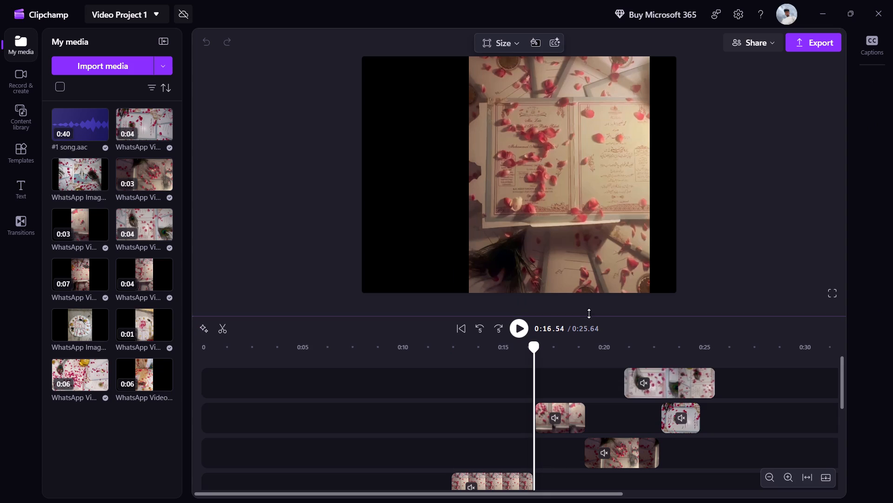
# Unmute the short clip that starts at about 0:16.5 on the second timeline track.
pyautogui.click(556, 417)
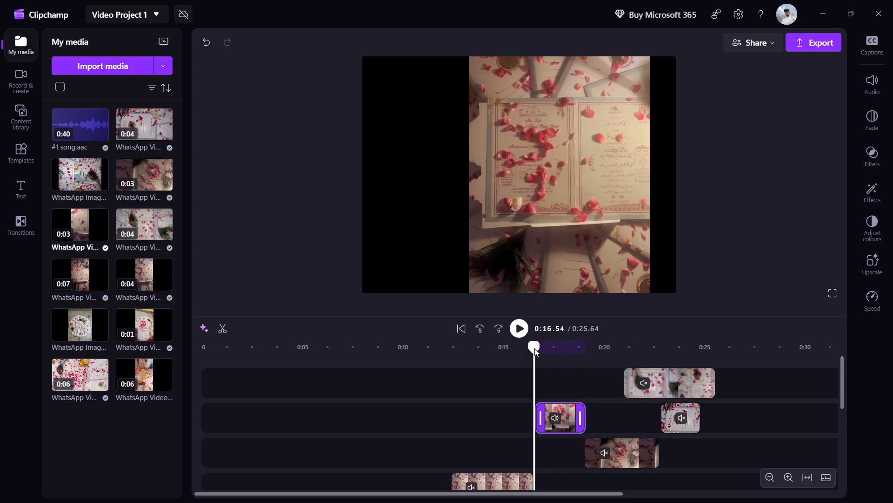
# Move the playhead to 0:17.09 and enlarge the invitation clip there by stretching its lower corner outward in the preview, then deselect it.
pyautogui.click(534, 348)
pyautogui.moveTo(534, 348); pyautogui.dragTo(545, 348)
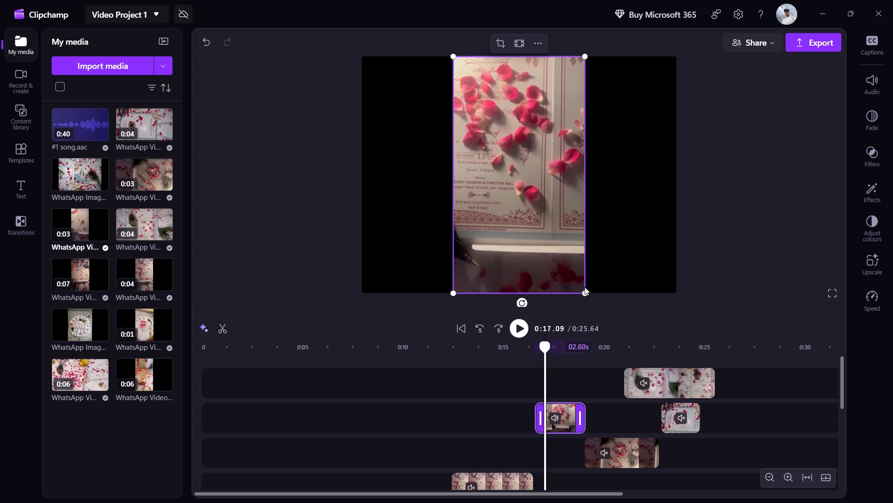
pyautogui.moveTo(586, 291); pyautogui.dragTo(625, 289)
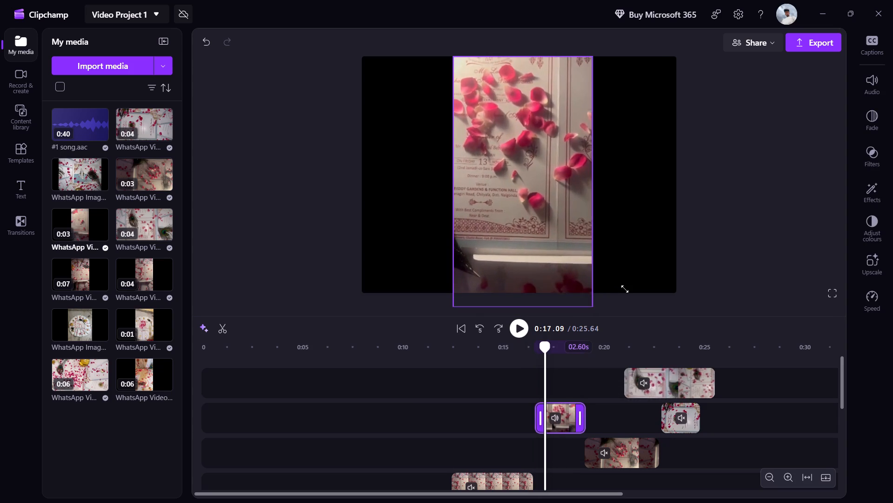
pyautogui.moveTo(625, 289); pyautogui.dragTo(659, 301)
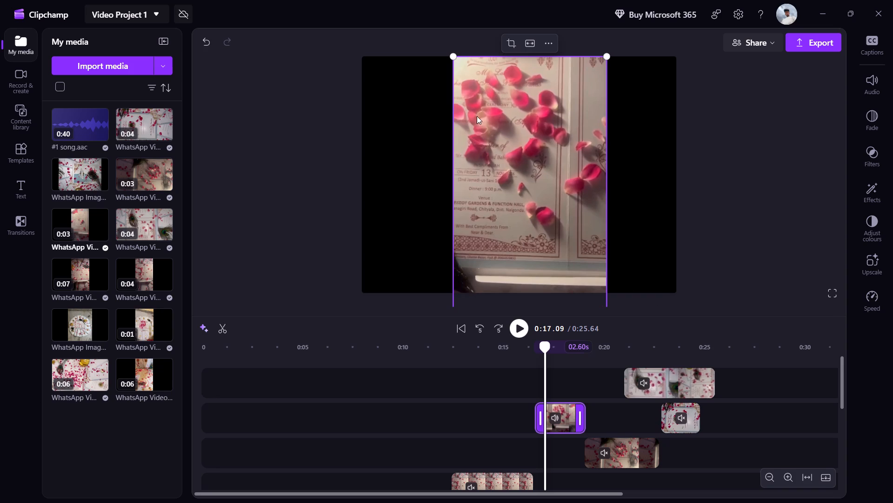
pyautogui.moveTo(453, 58); pyautogui.dragTo(445, 64)
pyautogui.click(451, 59)
pyautogui.click(679, 160)
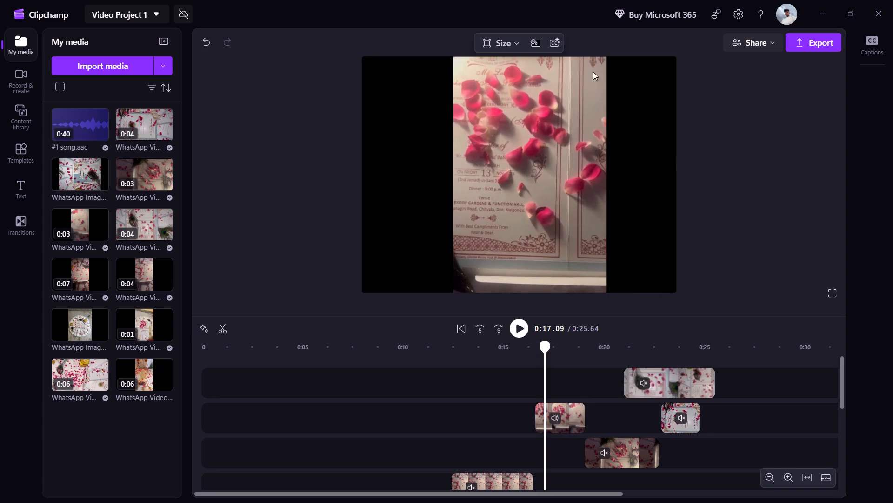
# Set the video's aspect ratio to Cinema 21:9.
pyautogui.click(509, 45)
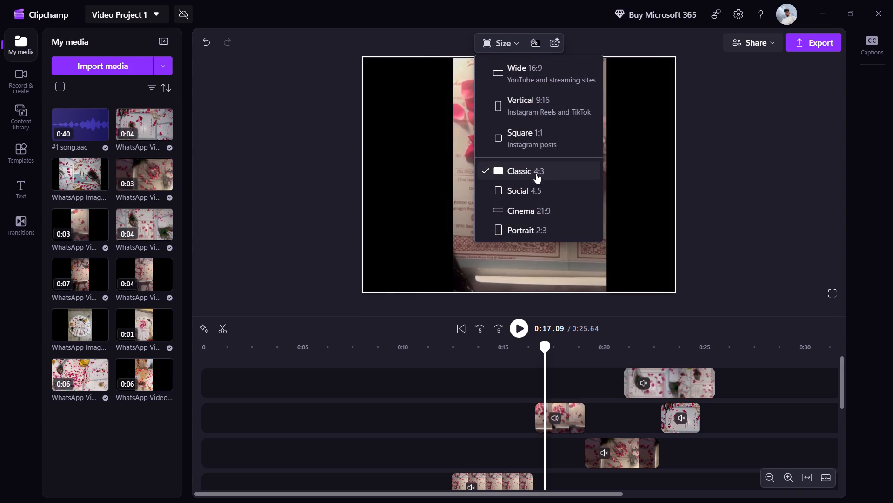
pyautogui.click(543, 203)
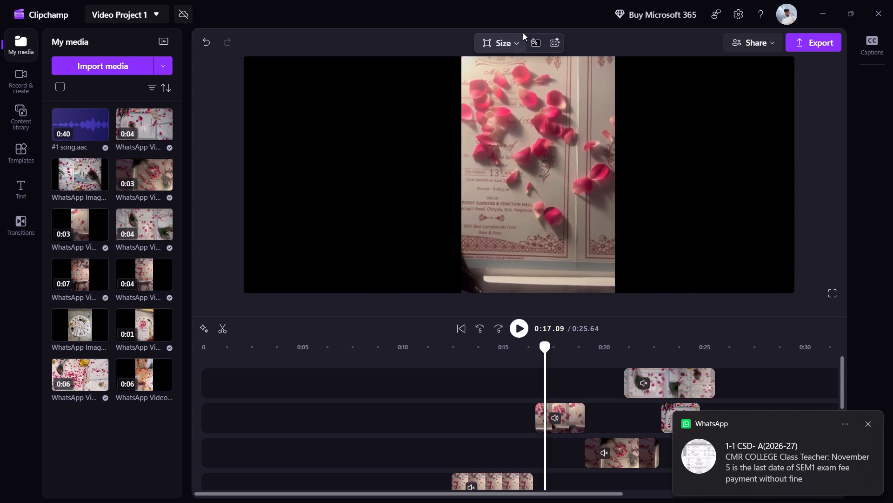
pyautogui.click(523, 33)
pyautogui.click(526, 45)
pyautogui.click(517, 47)
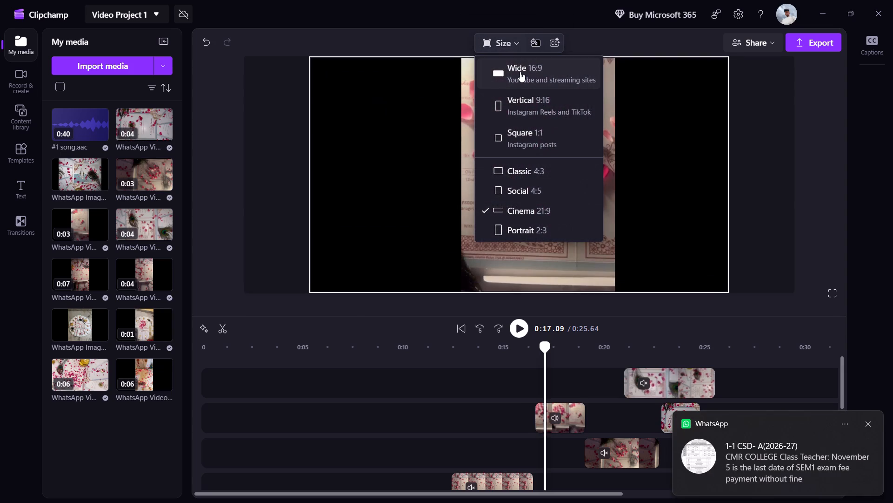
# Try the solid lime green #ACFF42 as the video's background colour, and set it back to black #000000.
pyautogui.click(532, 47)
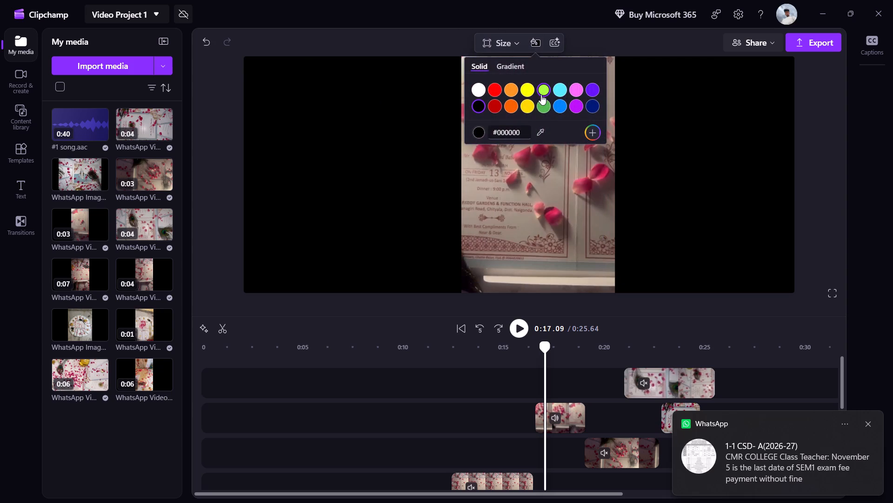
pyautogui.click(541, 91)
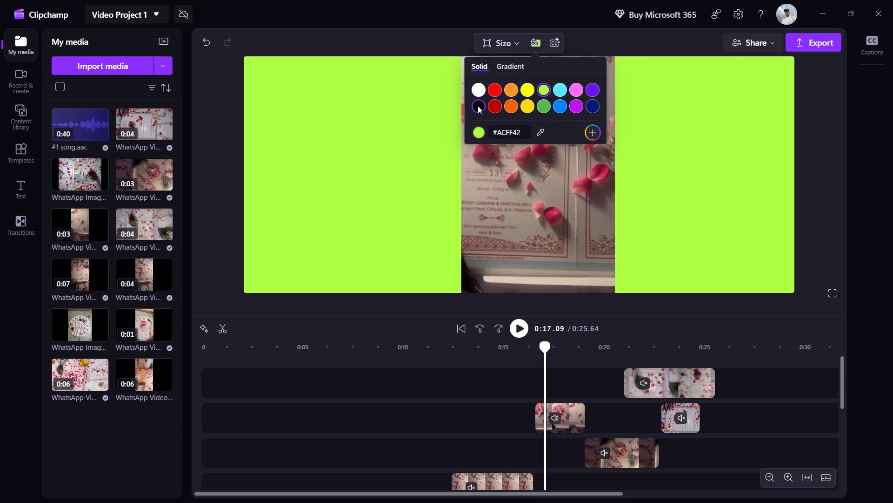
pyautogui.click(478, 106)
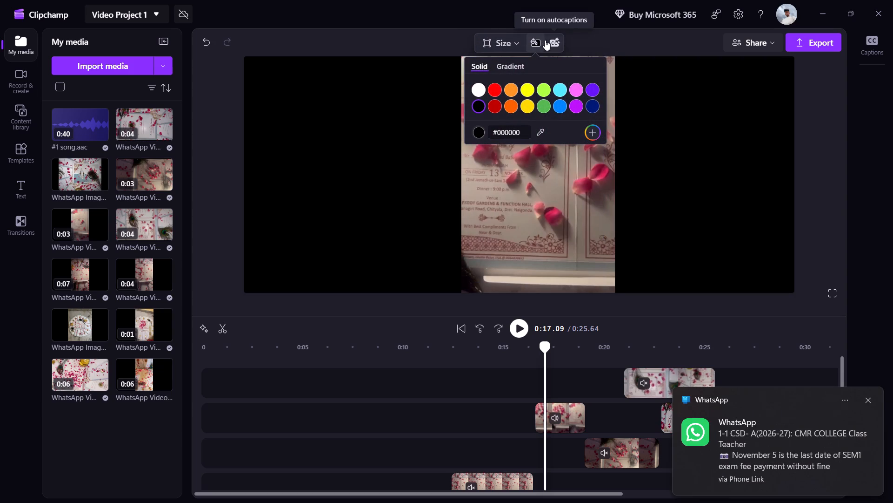
# Close the background colour options and change the video's aspect ratio to Classic 4:3.
pyautogui.click(545, 40)
pyautogui.click(611, 128)
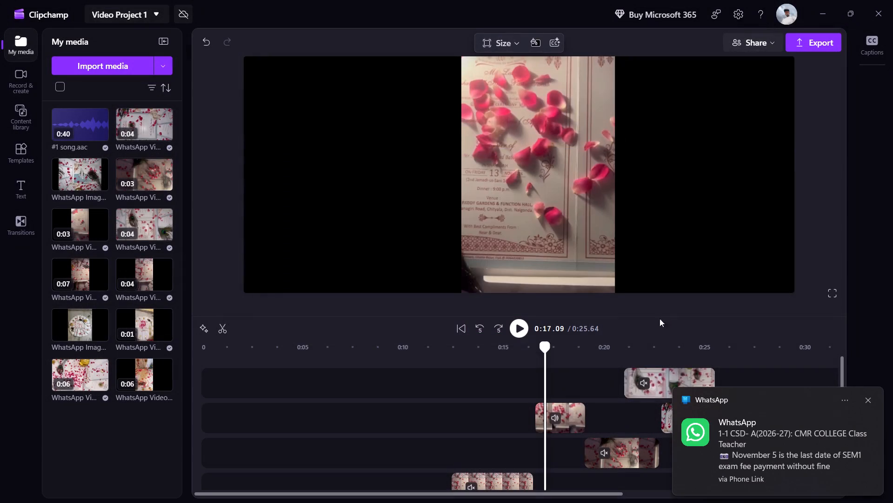
pyautogui.click(493, 50)
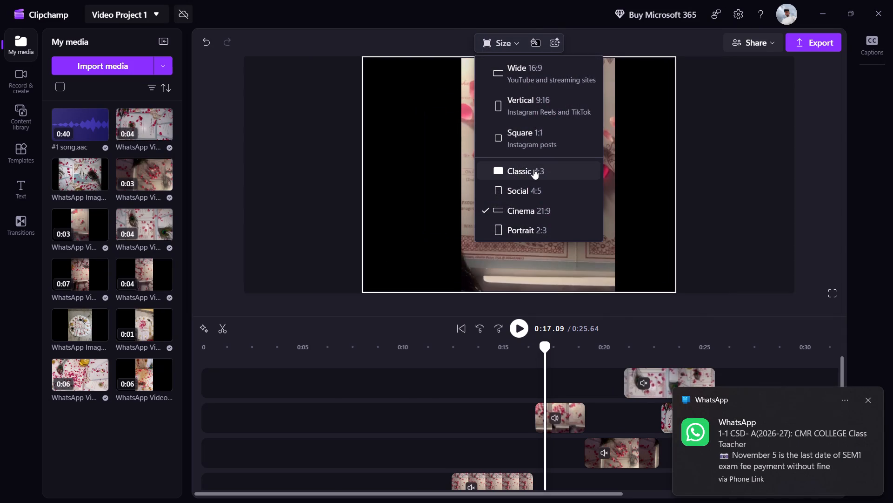
pyautogui.click(533, 169)
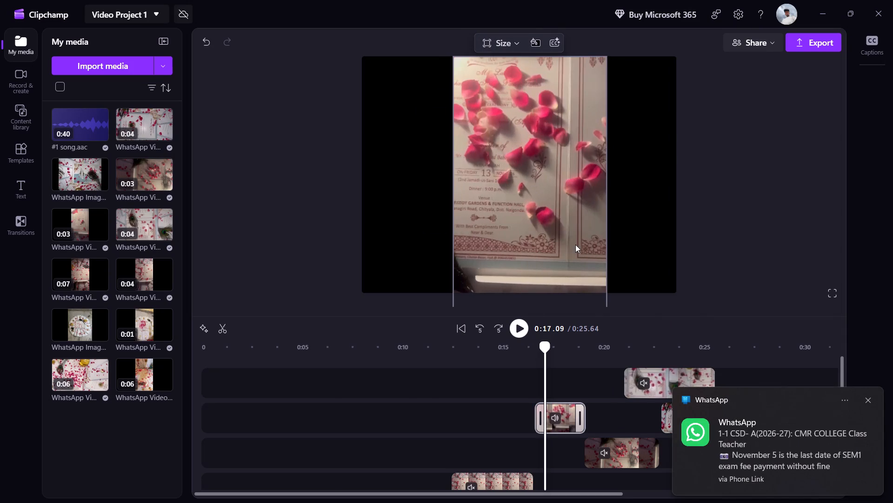
pyautogui.scroll(-1, 631, 305)
pyautogui.scroll(1, 859, 0)
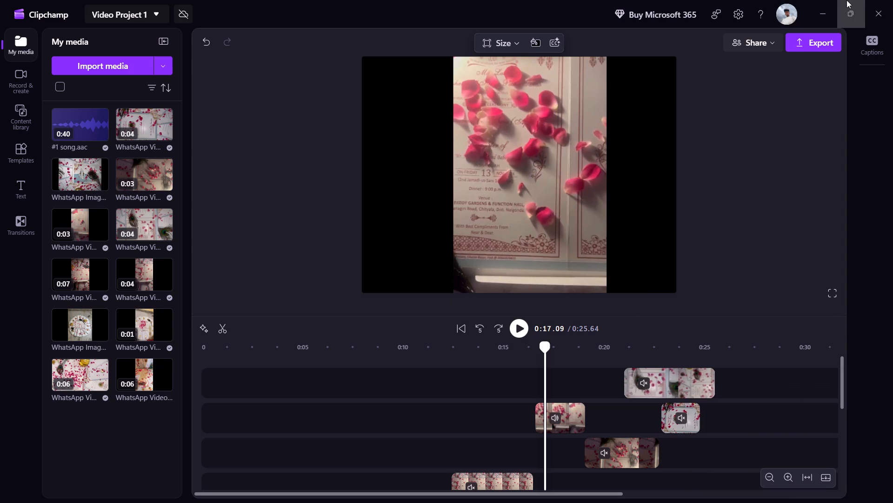
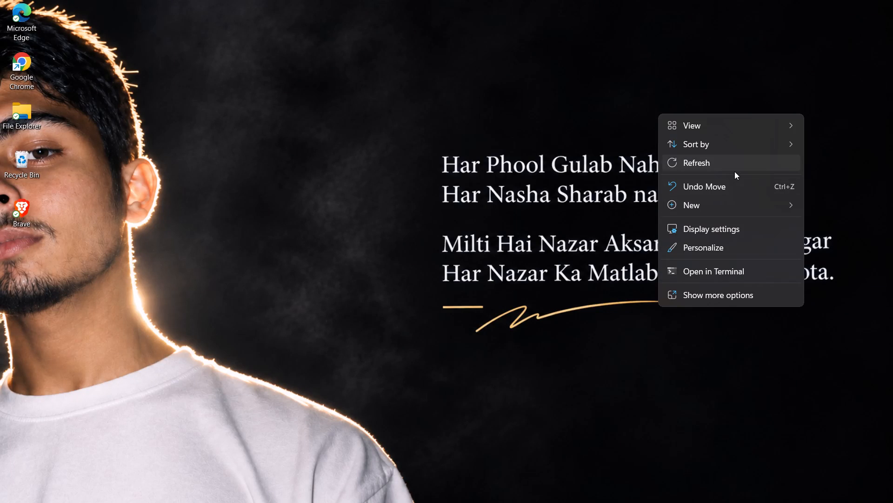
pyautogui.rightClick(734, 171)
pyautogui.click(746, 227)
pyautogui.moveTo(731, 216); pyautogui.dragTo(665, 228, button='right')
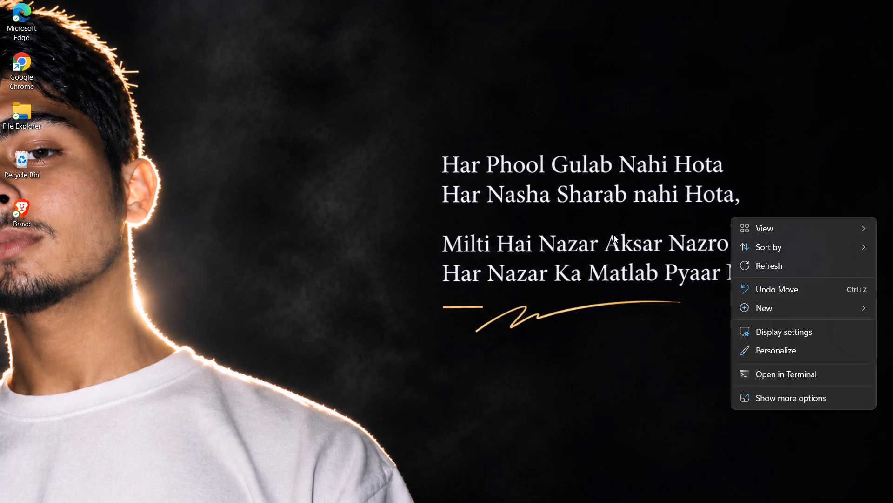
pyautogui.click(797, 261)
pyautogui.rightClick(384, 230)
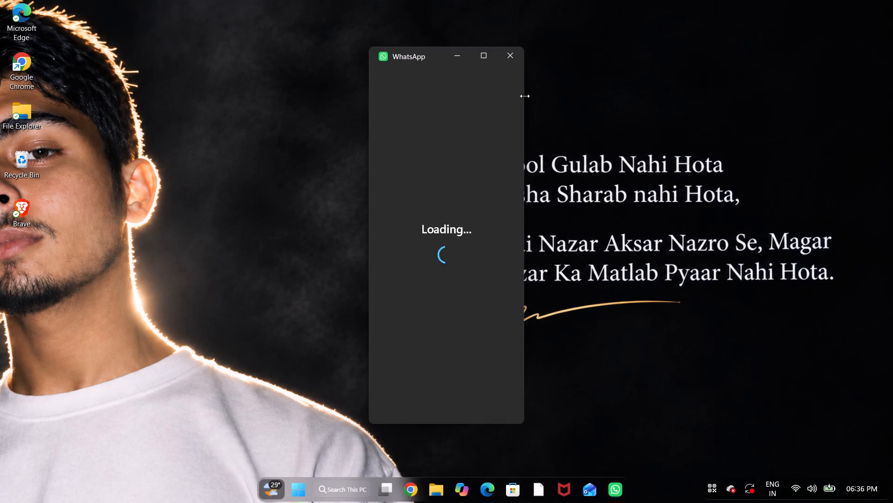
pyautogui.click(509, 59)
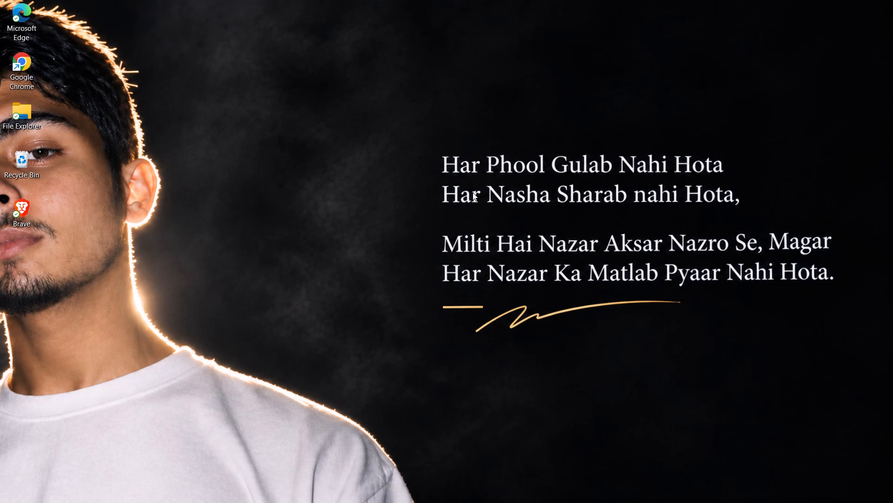
# Shut down the computer from the Windows desktop.
pyautogui.hotkey('alt', 'F4')
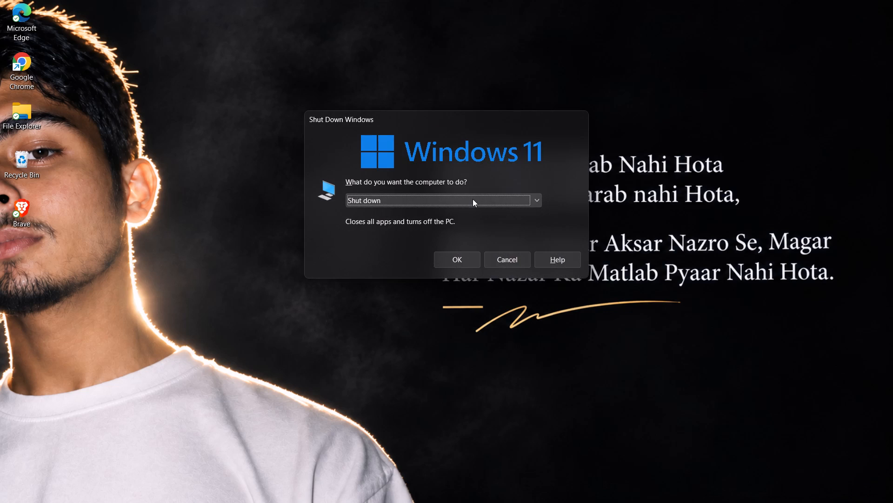
pyautogui.press('Return')
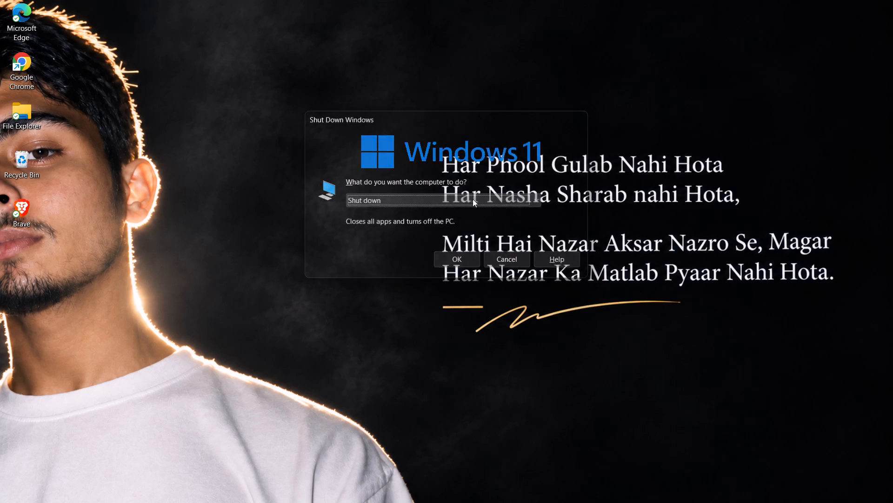